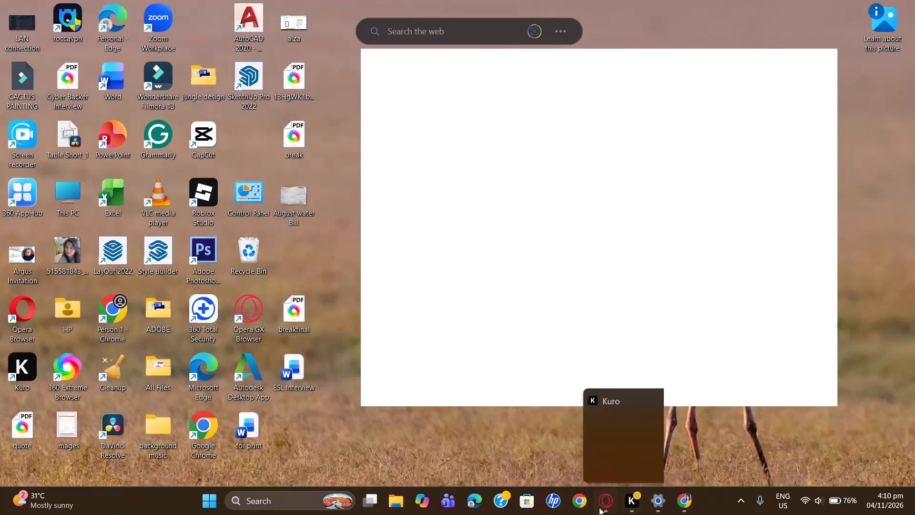
# Switch to Canva in Chrome and create a blank Mobile Video design of 1080 × 1920 px from the home page.
pyautogui.click(689, 500)
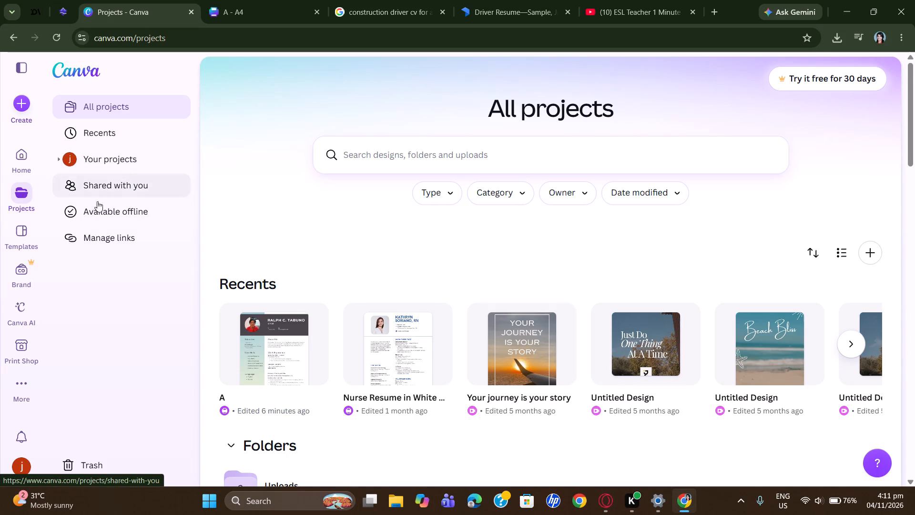
pyautogui.scroll(-2, 147, 236)
pyautogui.scroll(1, 166, 276)
pyautogui.scroll(-3, 177, 304)
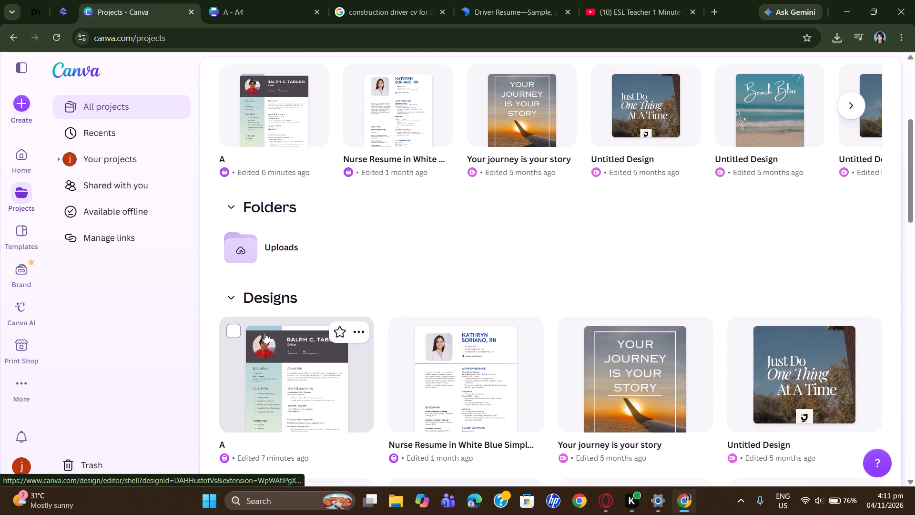
pyautogui.scroll(-1, 148, 219)
pyautogui.scroll(1, 148, 219)
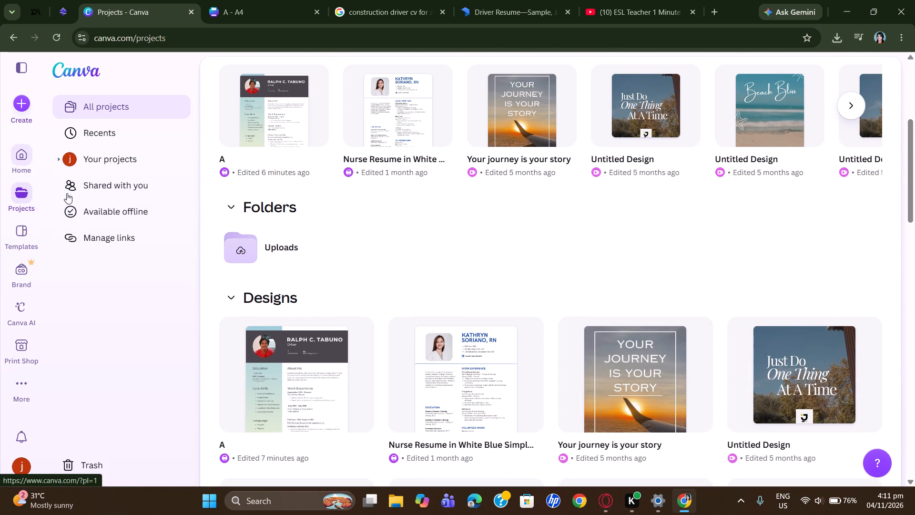
pyautogui.click(24, 164)
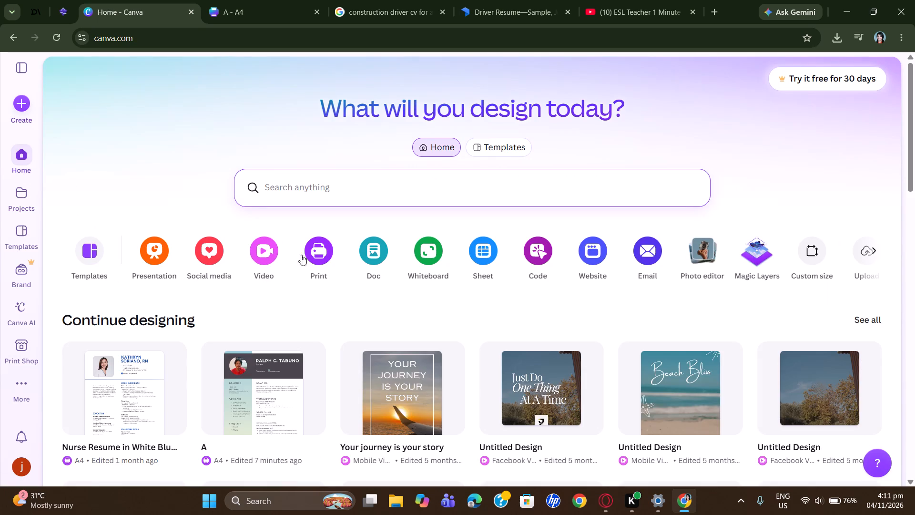
pyautogui.click(266, 270)
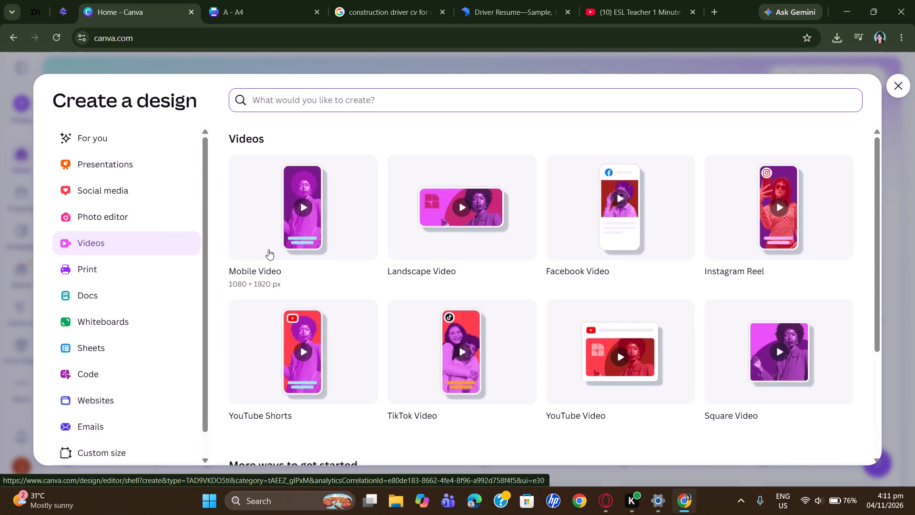
pyautogui.scroll(-3, 494, 217)
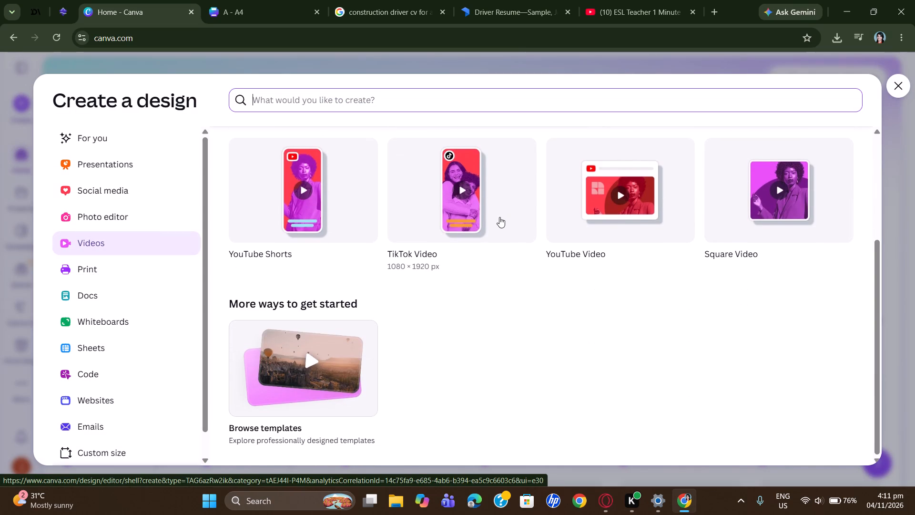
pyautogui.scroll(-1, 502, 218)
pyautogui.scroll(3, 640, 220)
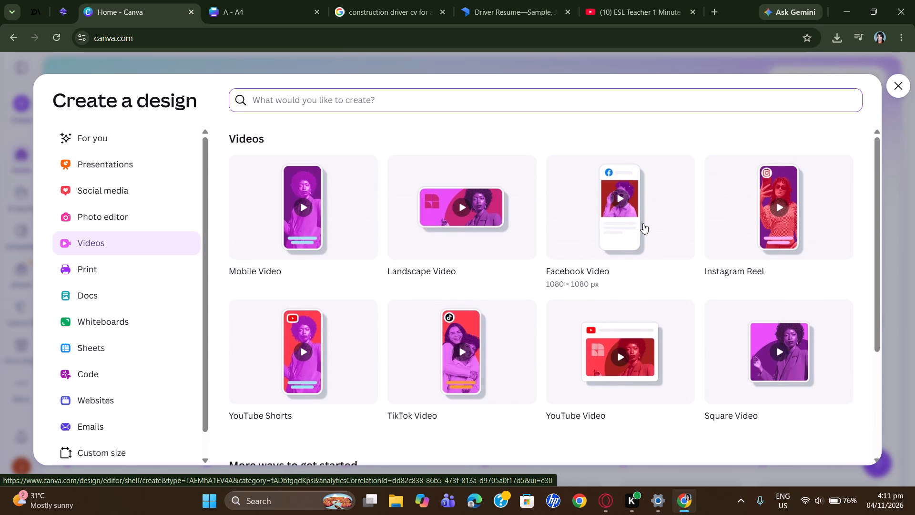
pyautogui.click(301, 207)
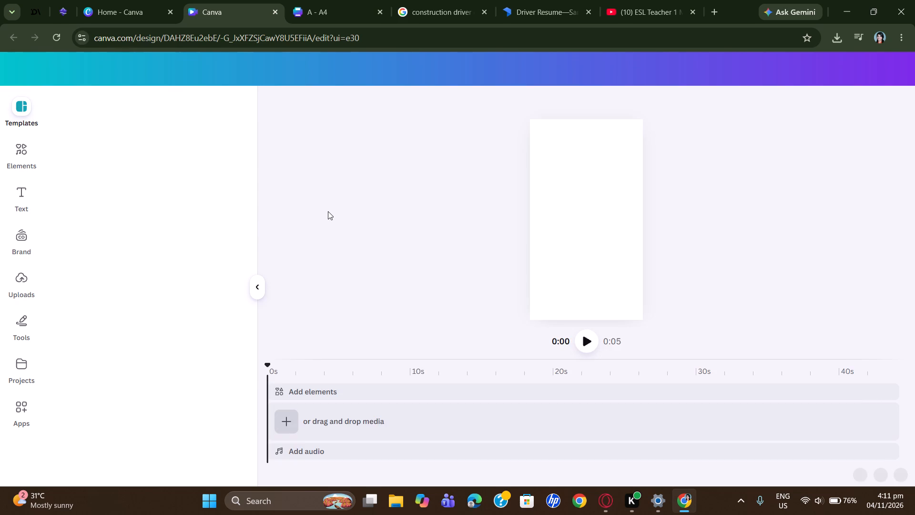
# Search Google for "tips life" in a new browser tab and show the image results.
pyautogui.click(716, 12)
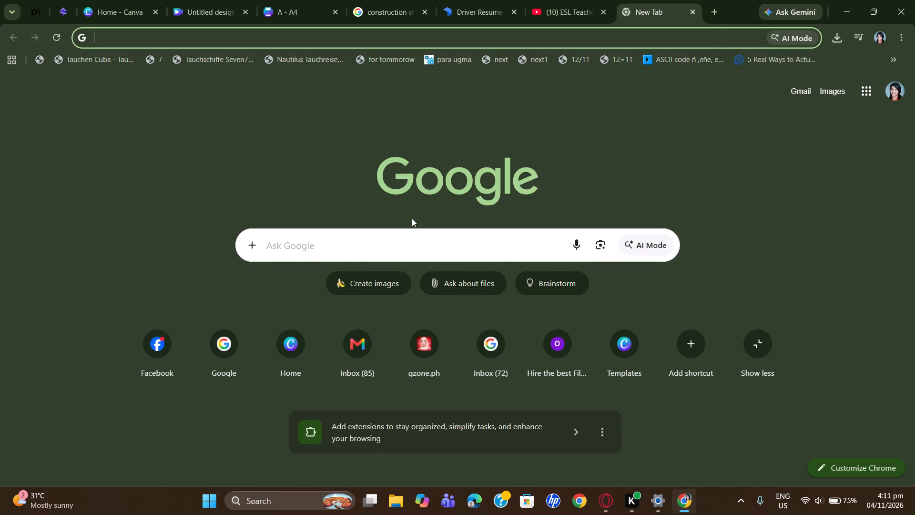
pyautogui.click(418, 239)
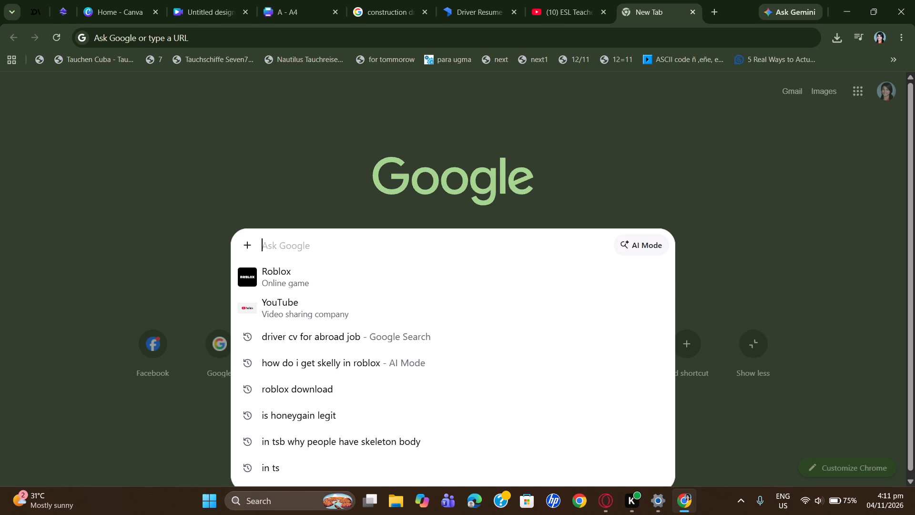
pyautogui.write('tips for')
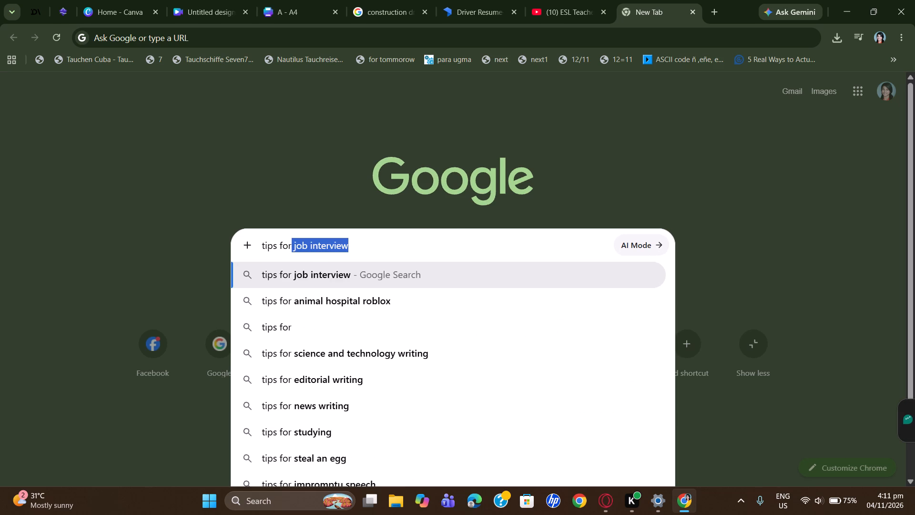
pyautogui.press('space')
pyautogui.press('BackSpace')
pyautogui.press('BackSpace')
pyautogui.press('BackSpace')
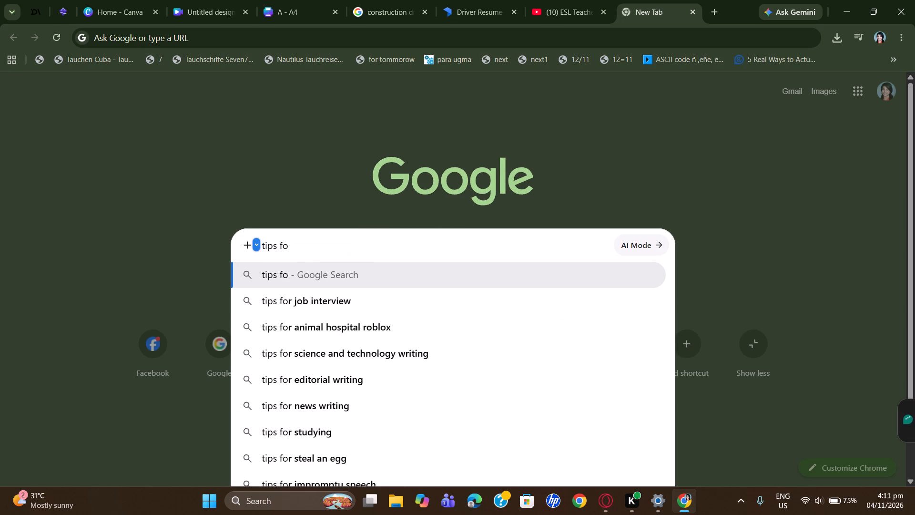
pyautogui.press('BackSpace')
pyautogui.press('BackSpace')
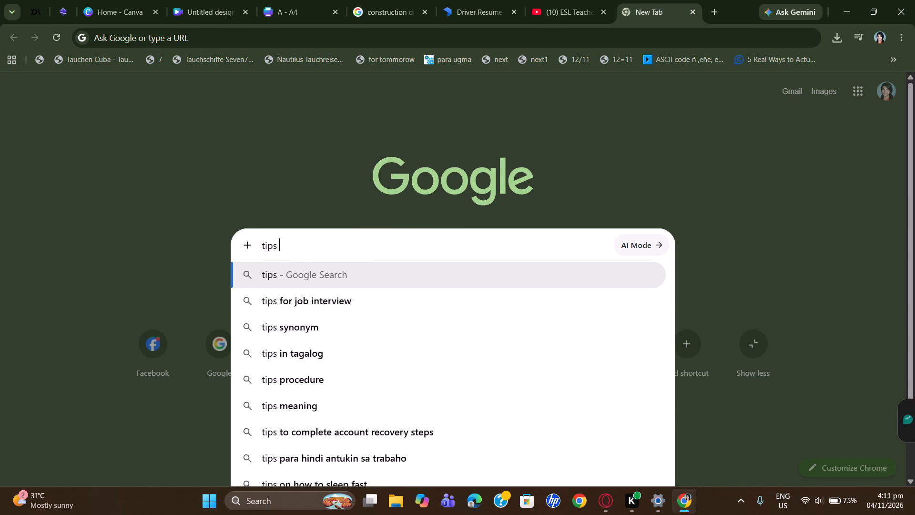
pyautogui.write('life')
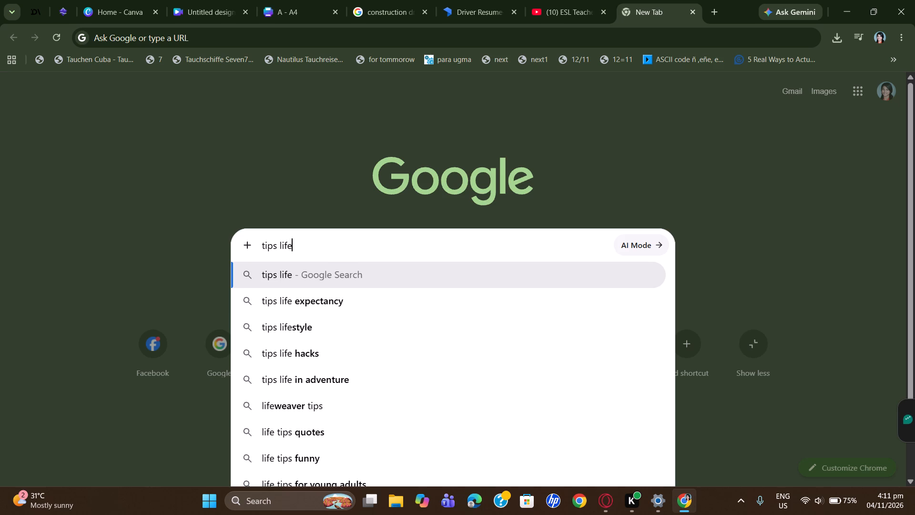
pyautogui.press('Return')
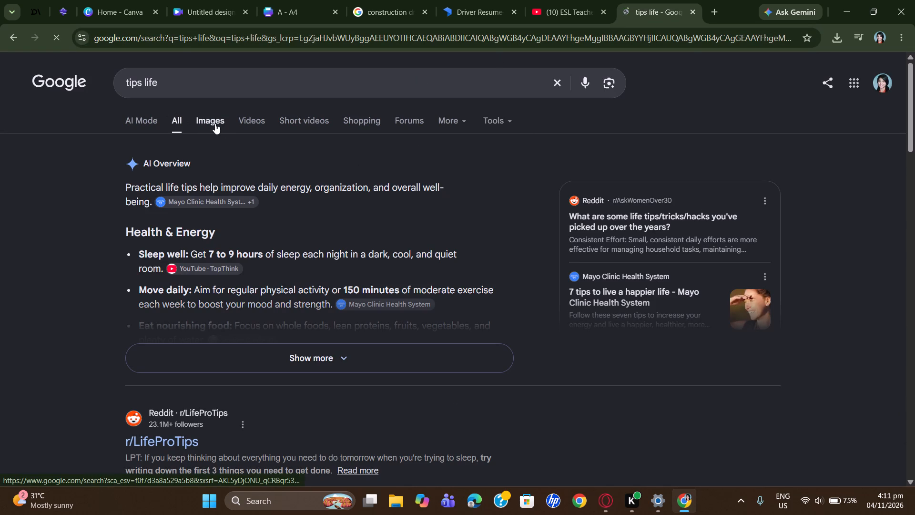
pyautogui.click(215, 124)
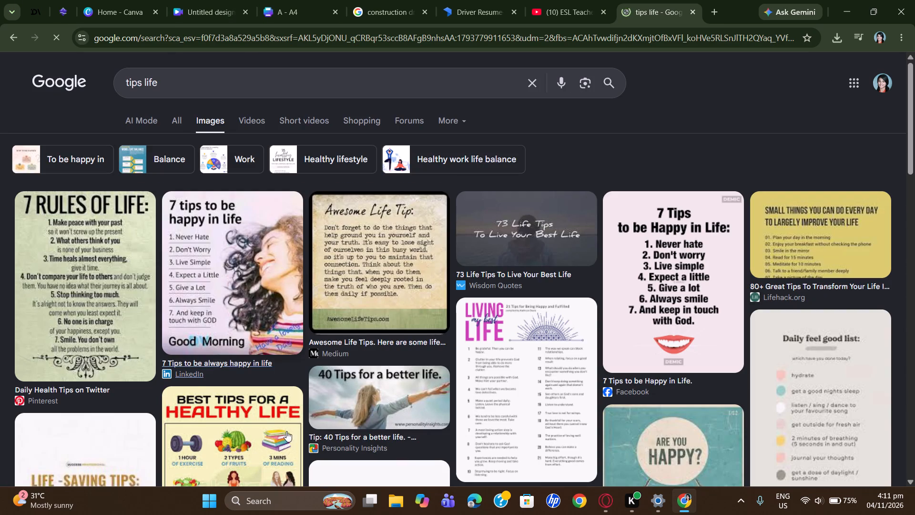
# Examine the "tips life" image results for life-advice content suitable for the video.
pyautogui.scroll(-3, 404, 339)
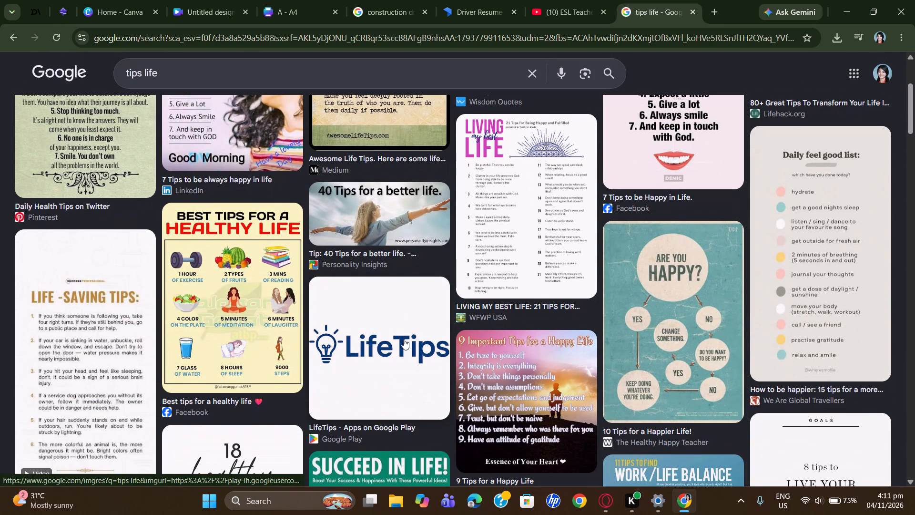
pyautogui.scroll(2, 404, 338)
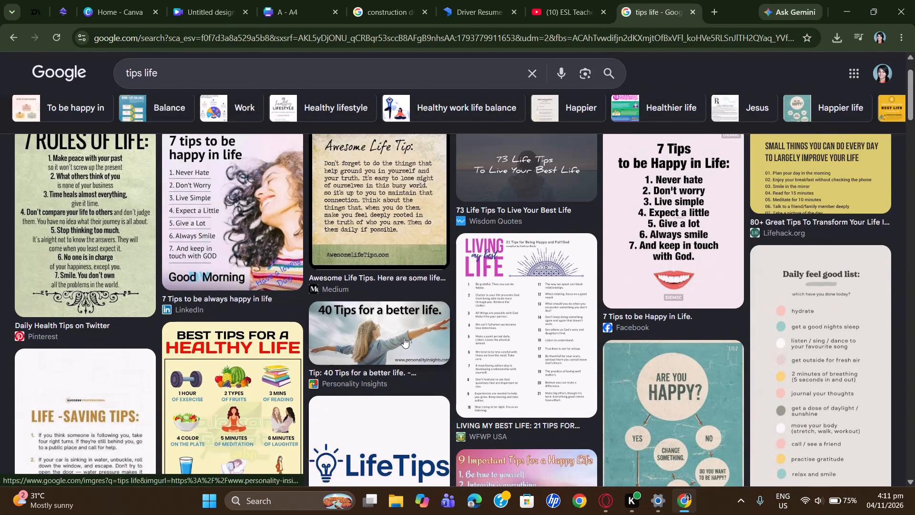
pyautogui.scroll(-4, 404, 338)
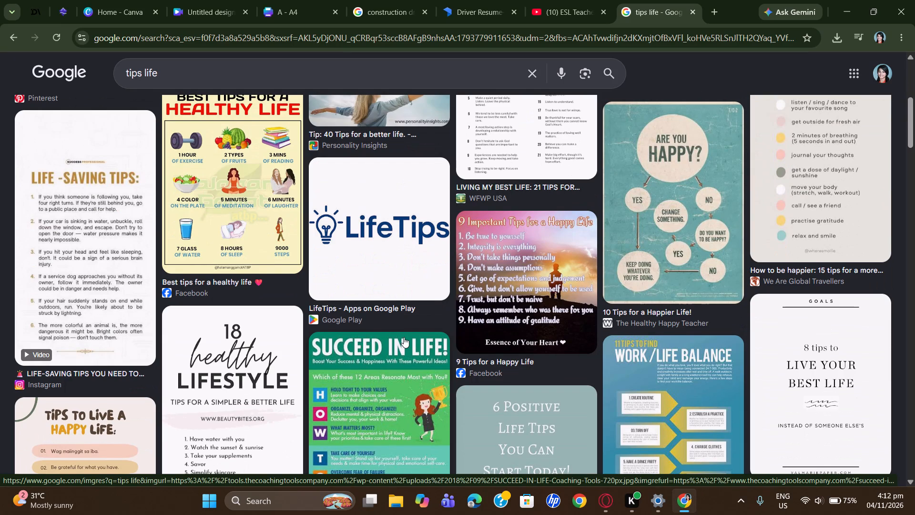
pyautogui.scroll(-1, 404, 337)
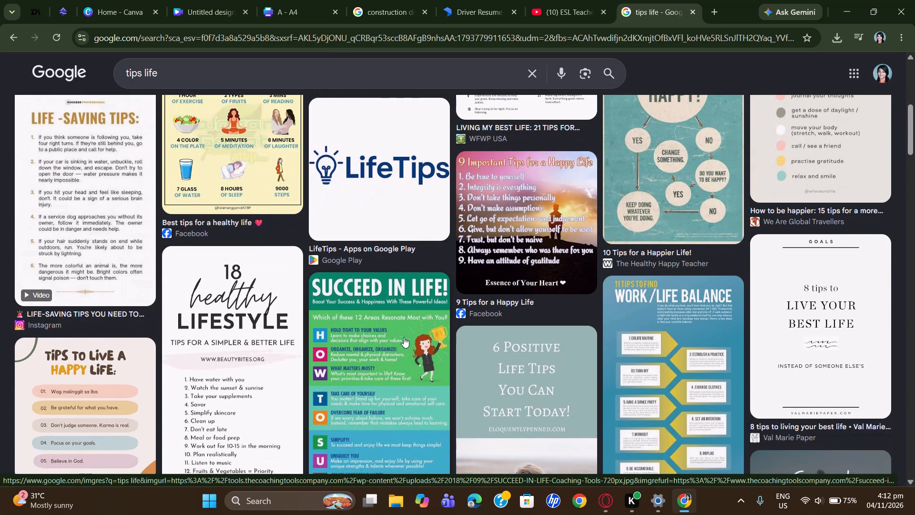
pyautogui.scroll(-2, 403, 337)
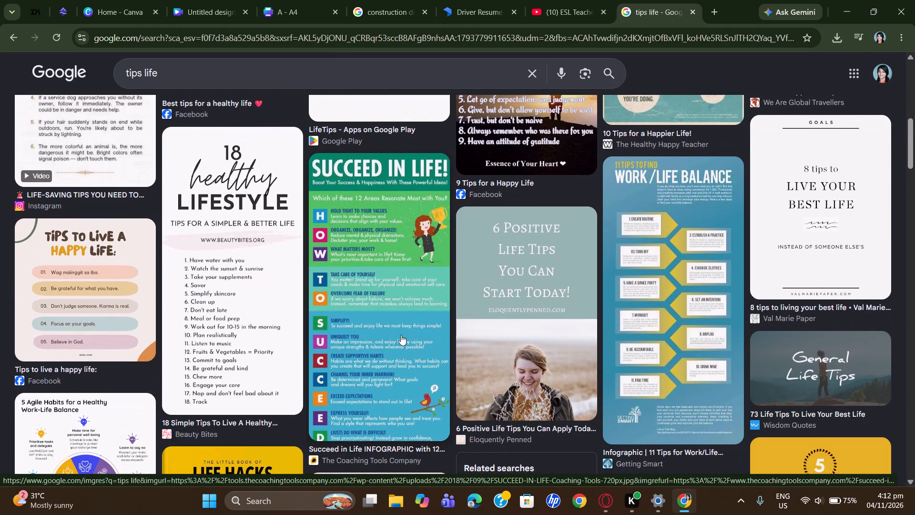
pyautogui.scroll(-1, 401, 335)
pyautogui.scroll(1, 401, 335)
pyautogui.scroll(-5, 401, 335)
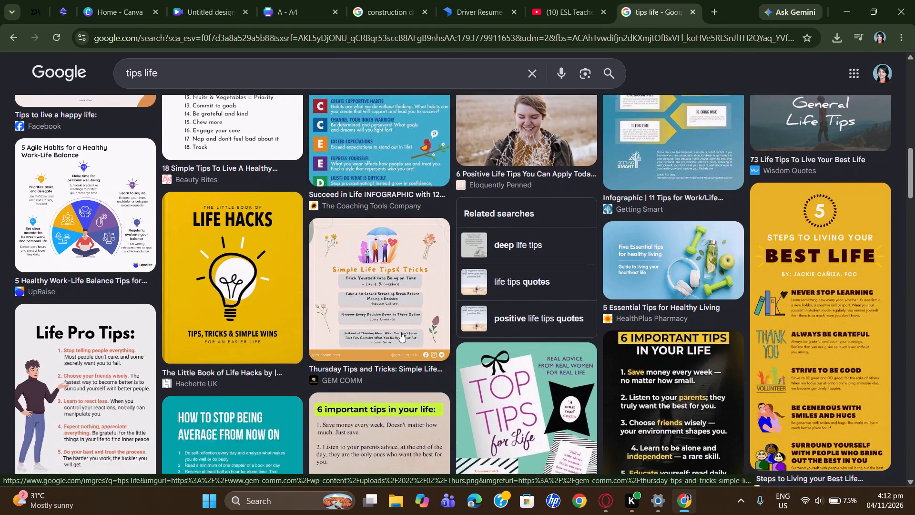
pyautogui.scroll(-1, 400, 332)
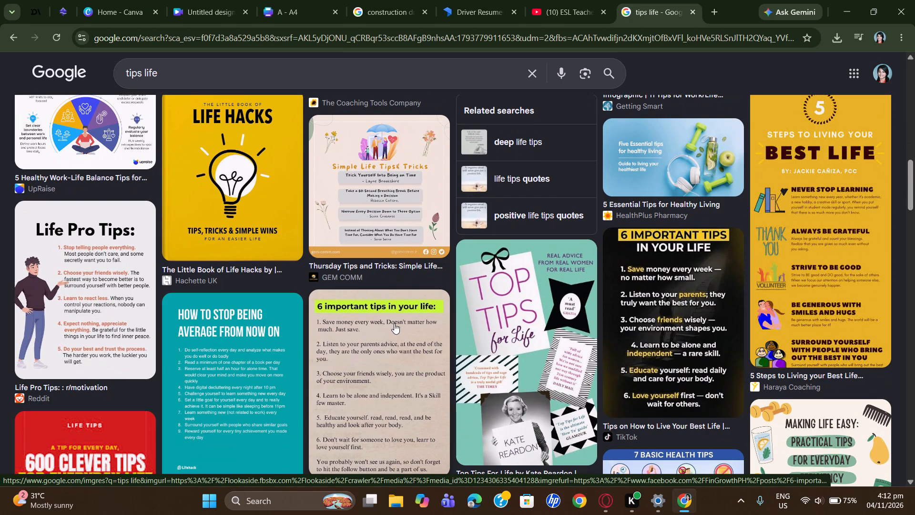
pyautogui.scroll(-5, 389, 318)
pyautogui.scroll(2, 387, 319)
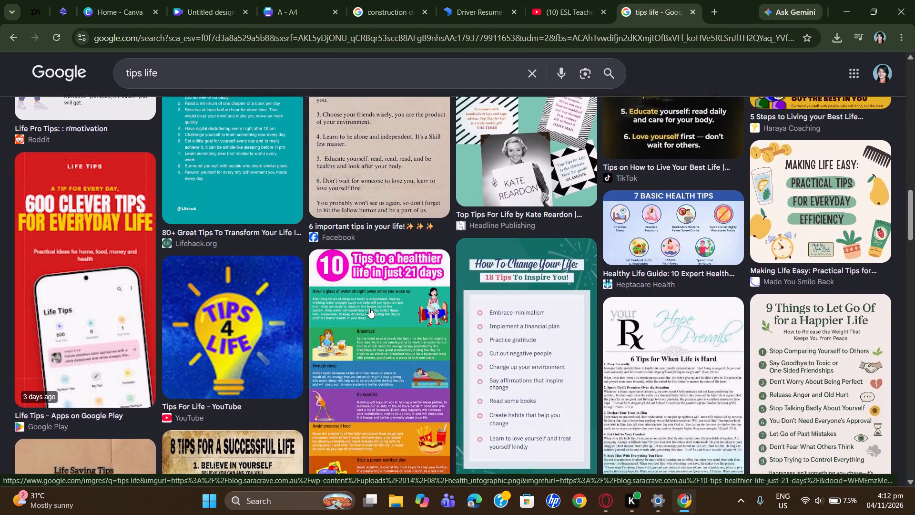
# Refine the image search to "tips life qoutes".
pyautogui.click(214, 71)
pyautogui.press('space')
pyautogui.write('qoutes')
pyautogui.press('Return')
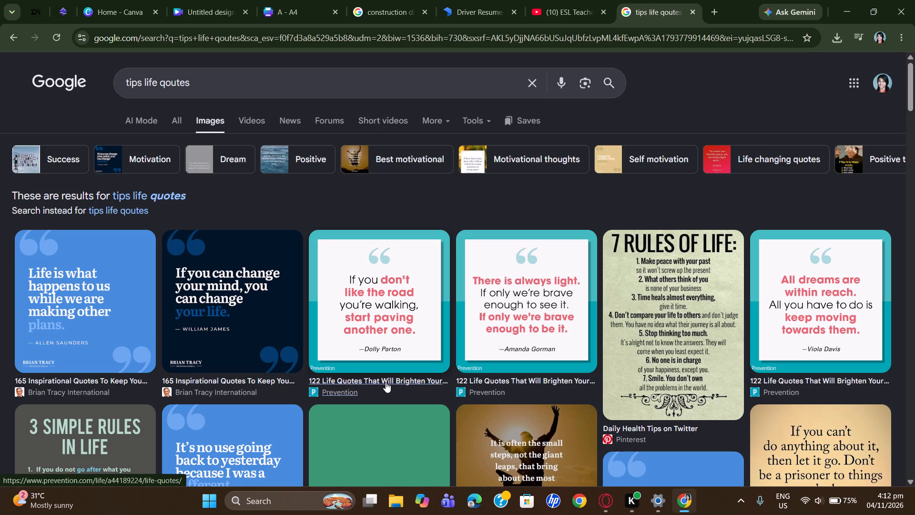
# Examine the "tips life qoutes" image results for life tips and quotes suitable for the mobile video.
pyautogui.scroll(-2, 363, 378)
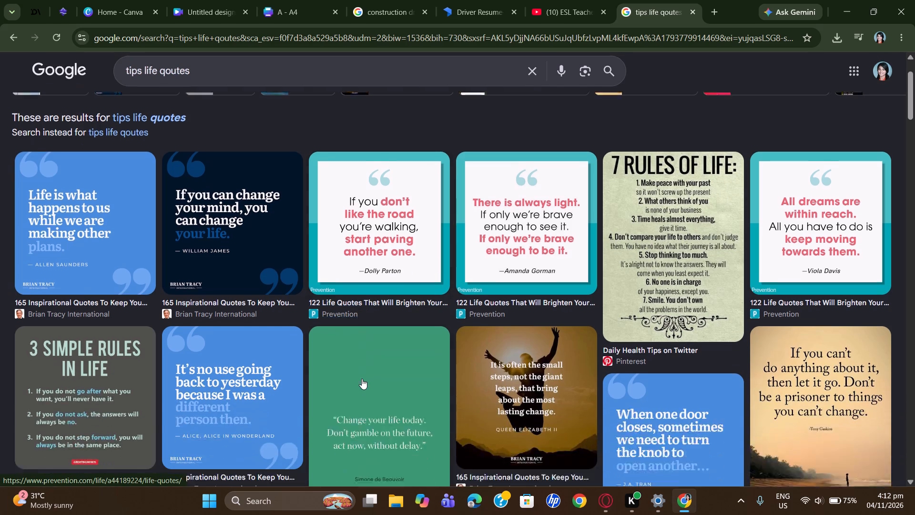
pyautogui.scroll(-3, 362, 379)
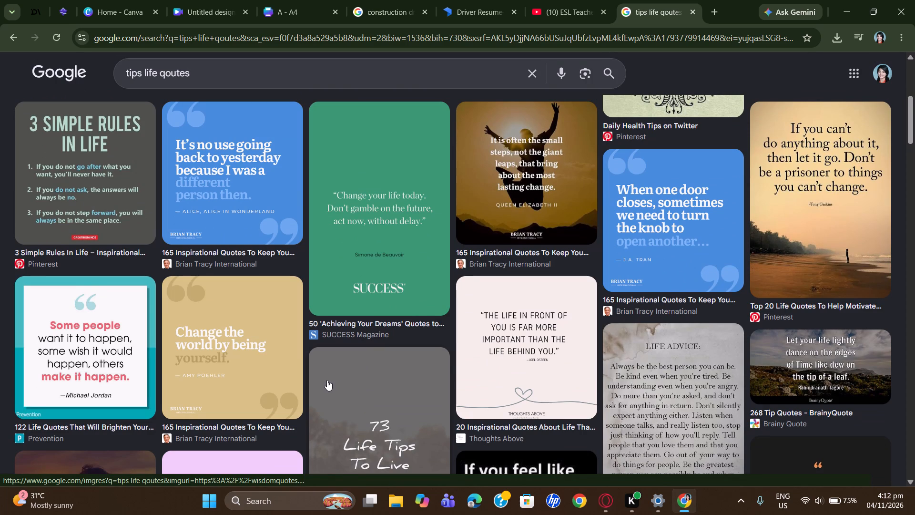
pyautogui.scroll(-2, 320, 381)
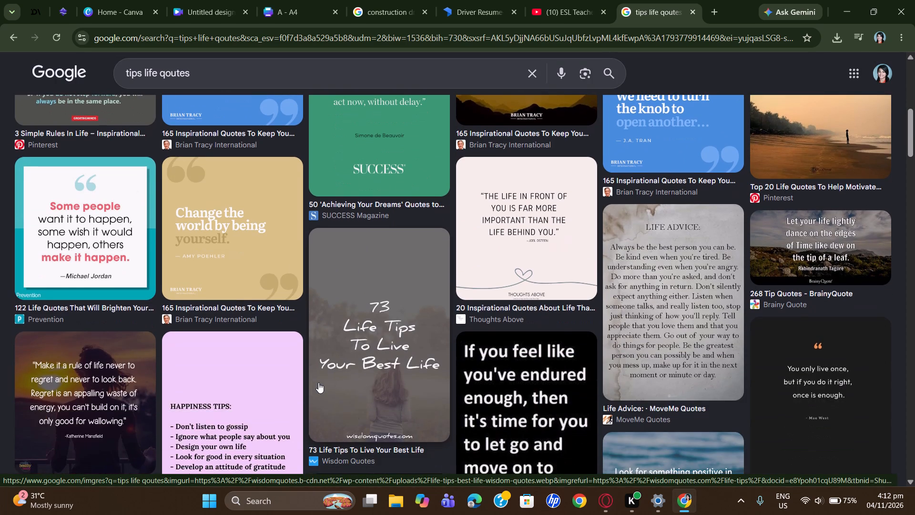
pyautogui.scroll(-3, 306, 384)
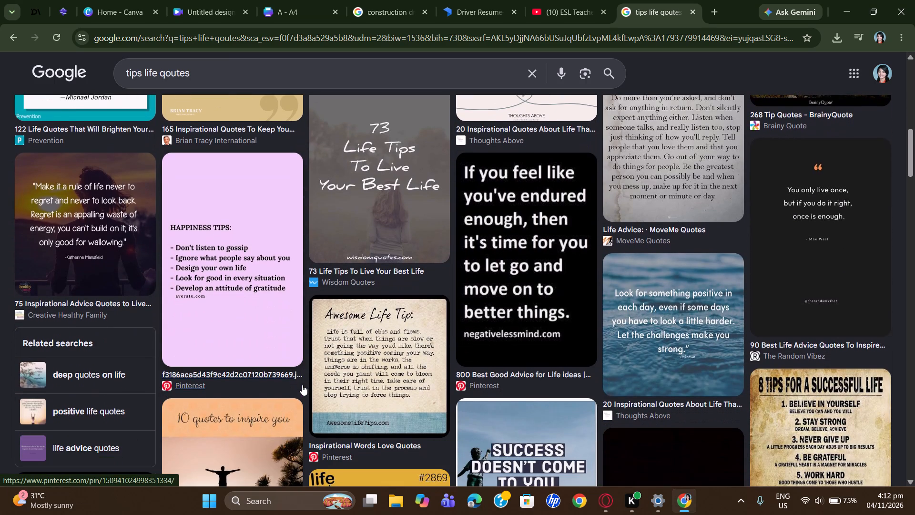
pyautogui.scroll(-4, 302, 385)
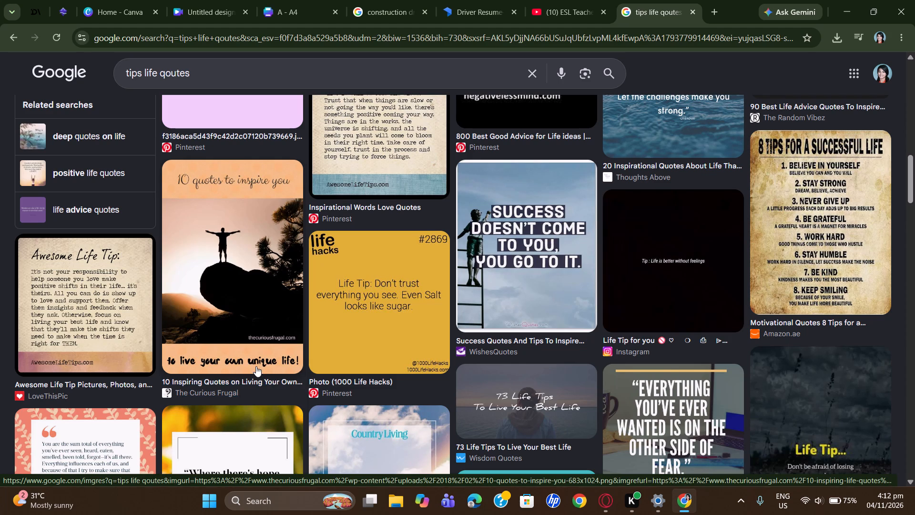
pyautogui.scroll(-3, 254, 367)
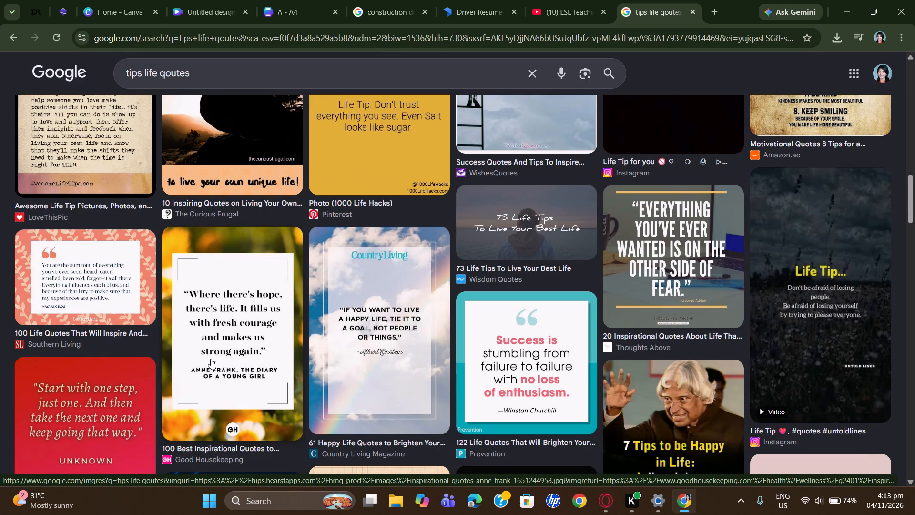
pyautogui.scroll(-3, 211, 359)
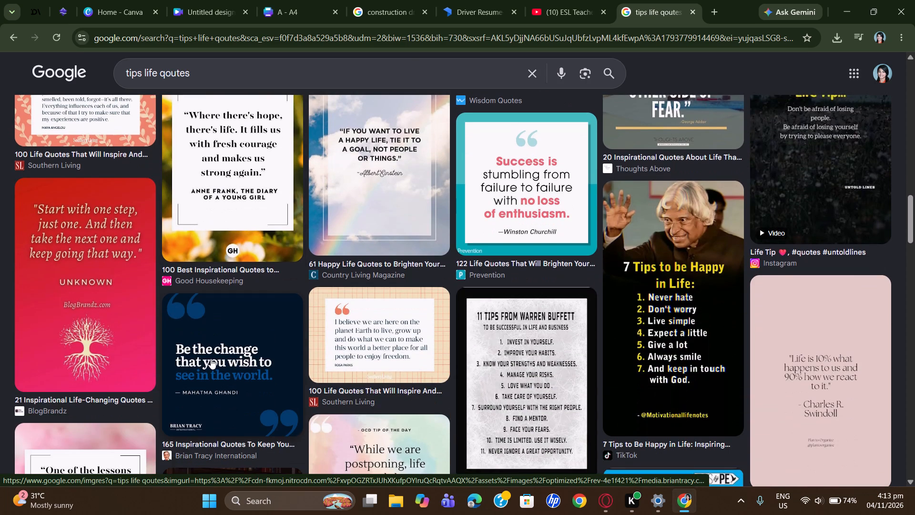
pyautogui.scroll(1, 211, 359)
pyautogui.scroll(-1, 211, 359)
pyautogui.scroll(1, 211, 359)
pyautogui.scroll(-2, 211, 359)
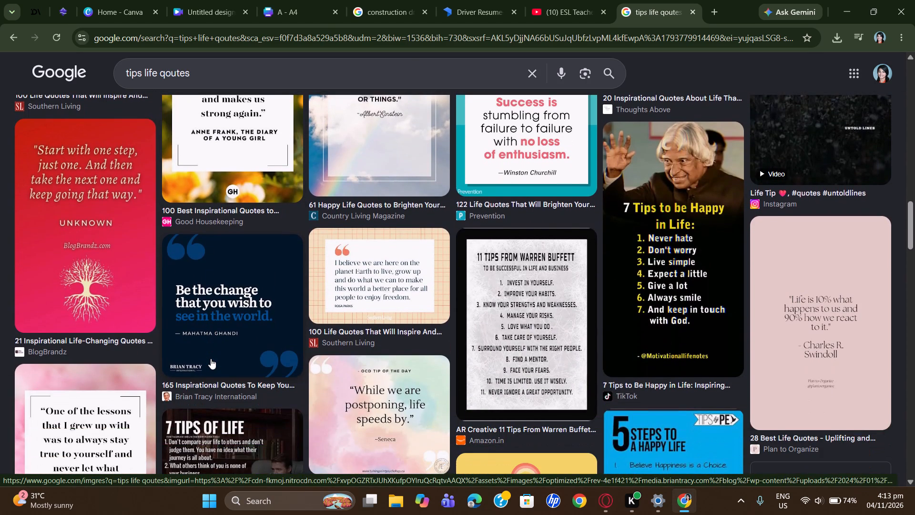
pyautogui.scroll(-1, 211, 359)
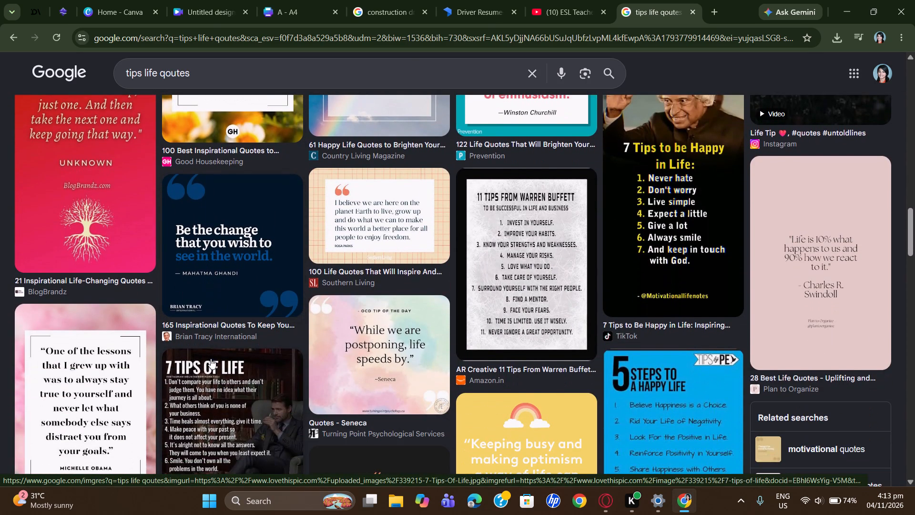
pyautogui.scroll(-2, 211, 359)
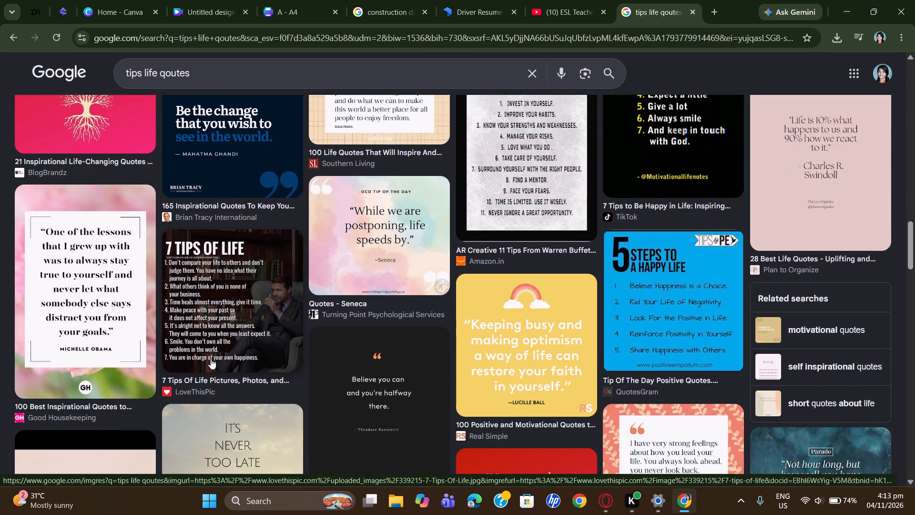
pyautogui.scroll(-1, 211, 359)
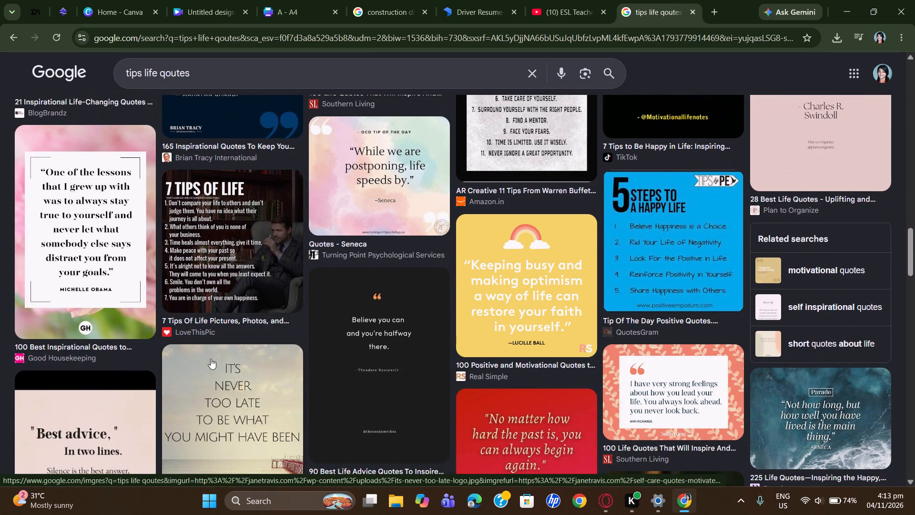
pyautogui.scroll(-2, 211, 359)
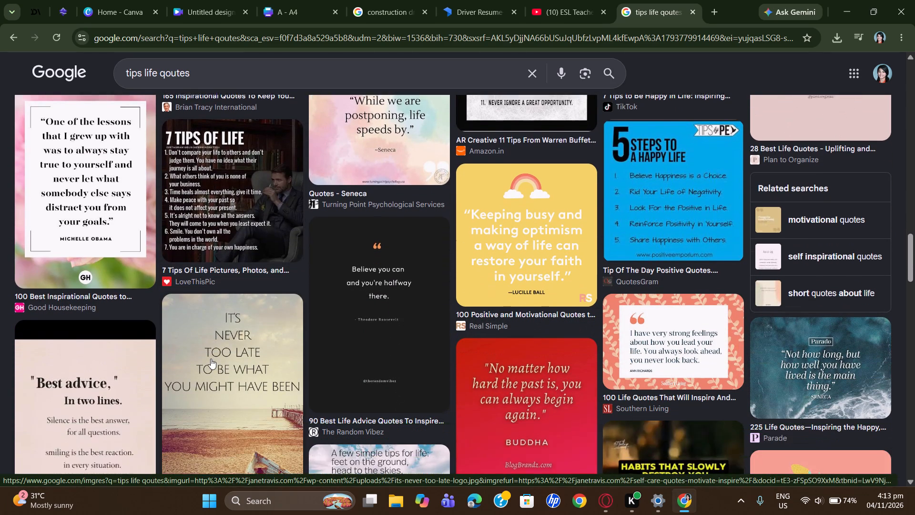
pyautogui.scroll(-1, 211, 359)
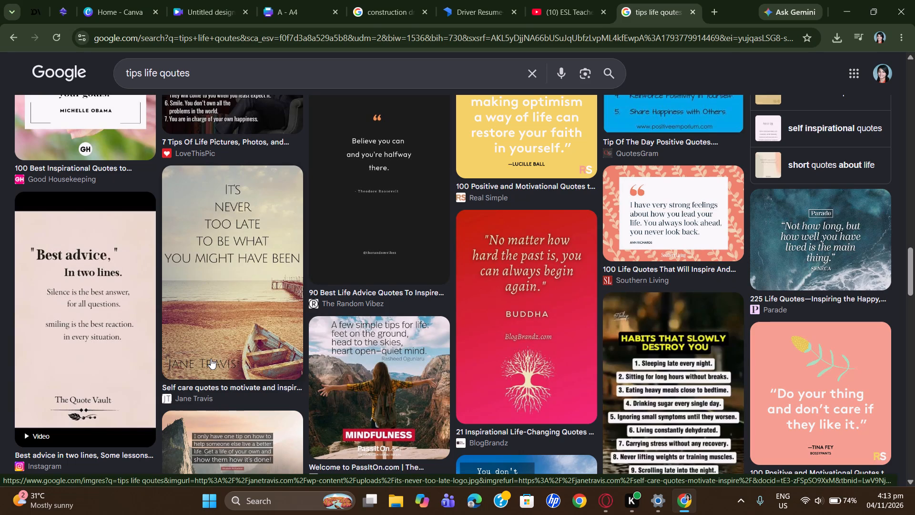
pyautogui.scroll(-3, 211, 359)
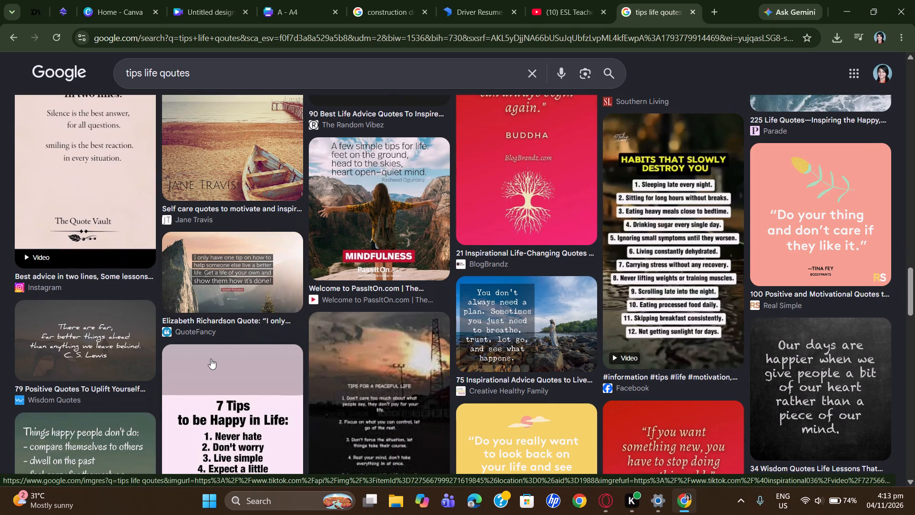
pyautogui.scroll(-2, 211, 359)
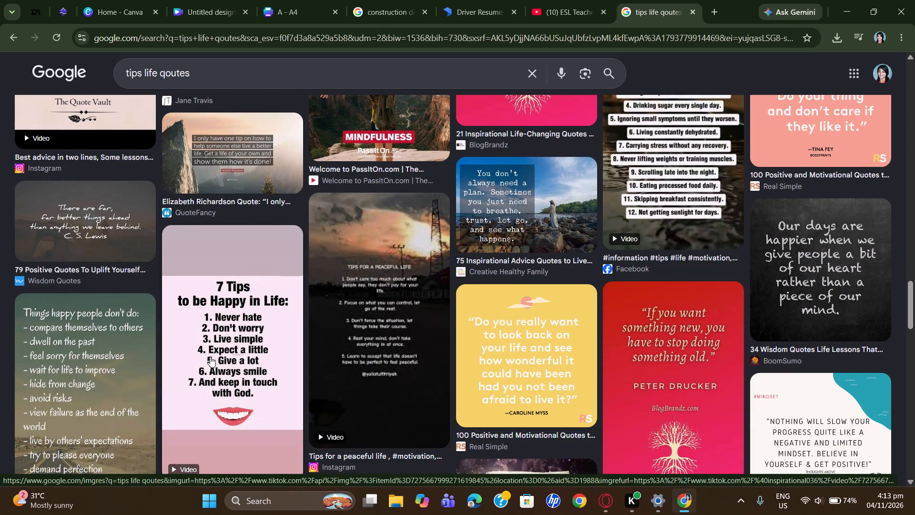
pyautogui.scroll(-1, 210, 357)
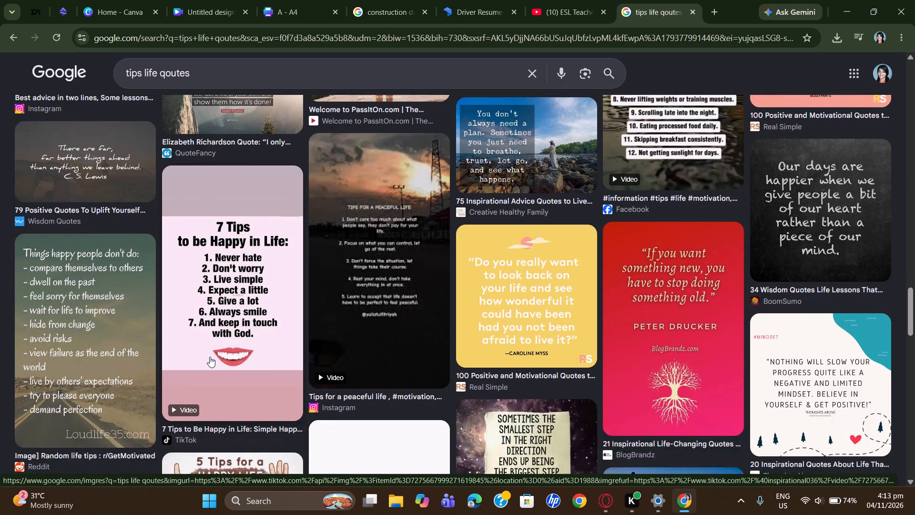
pyautogui.scroll(-1, 210, 357)
pyautogui.scroll(1, 210, 357)
pyautogui.scroll(-3, 210, 357)
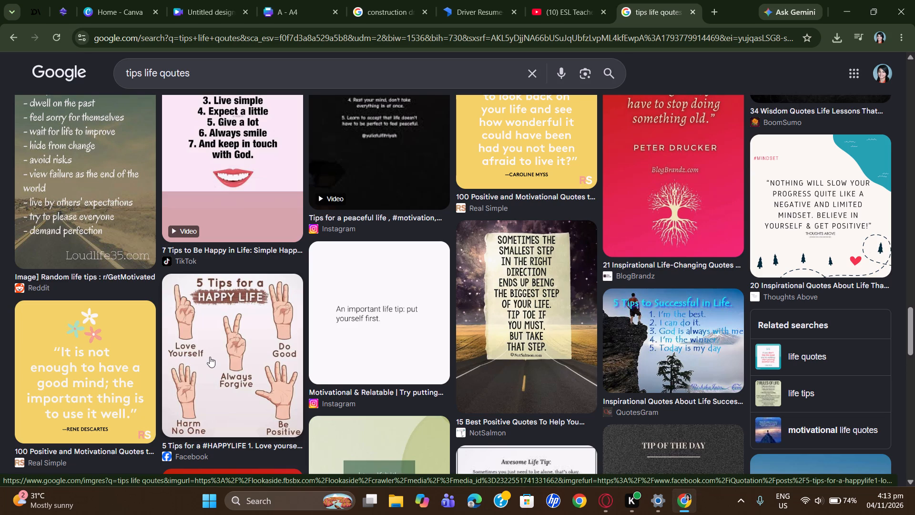
pyautogui.scroll(-5, 210, 357)
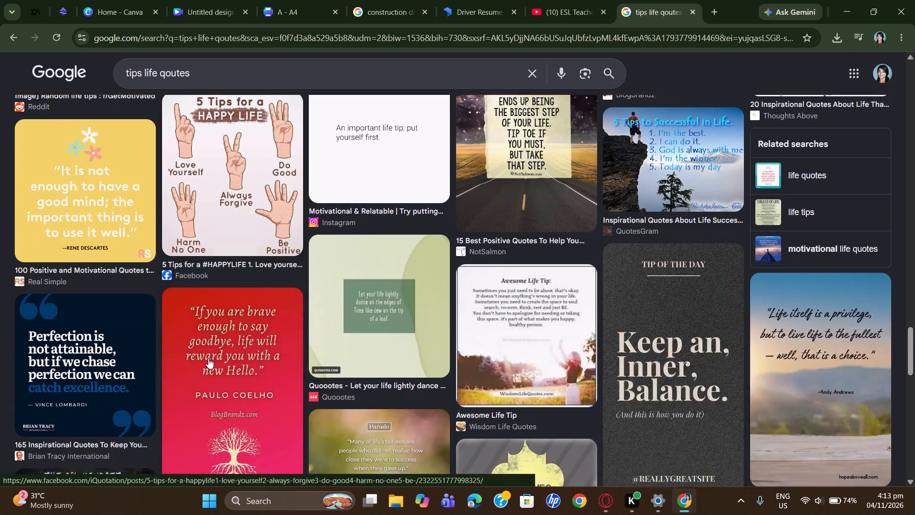
pyautogui.scroll(-2, 208, 358)
pyautogui.scroll(1, 208, 358)
pyautogui.scroll(-1, 208, 358)
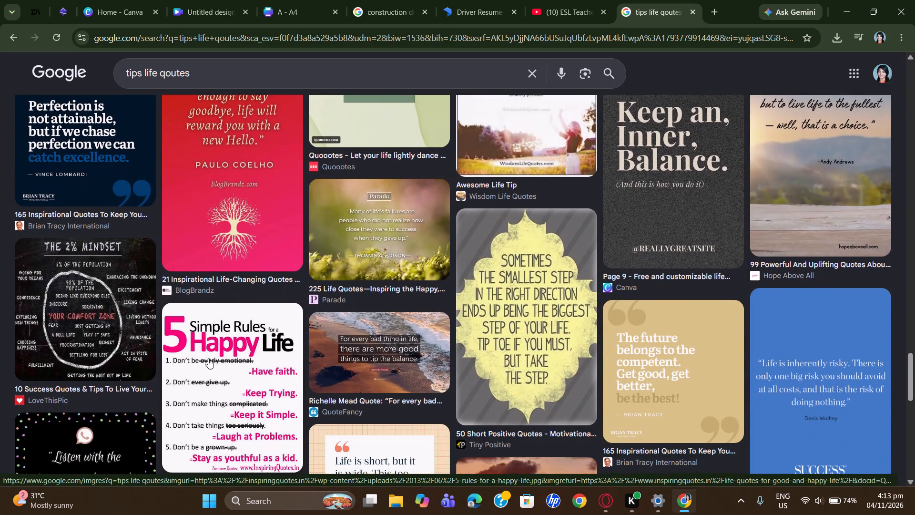
pyautogui.scroll(-6, 288, 320)
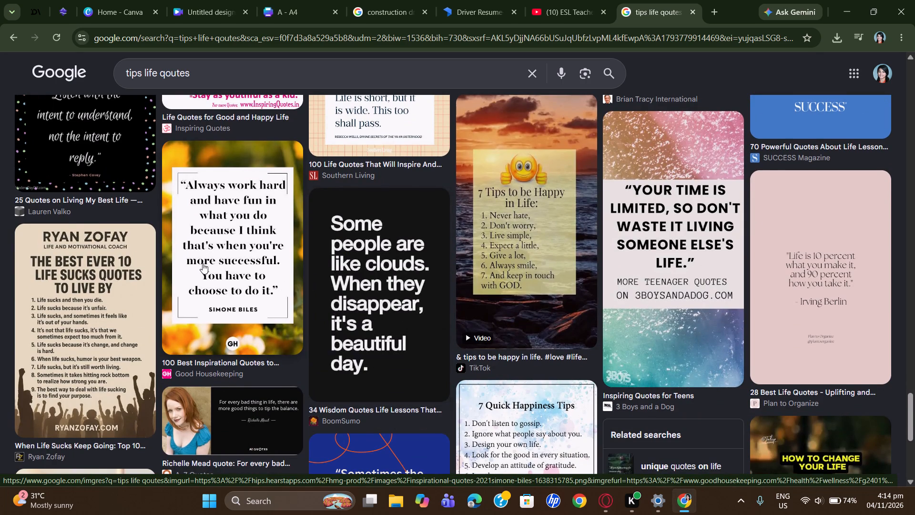
pyautogui.scroll(-3, 202, 263)
pyautogui.scroll(-3, 187, 310)
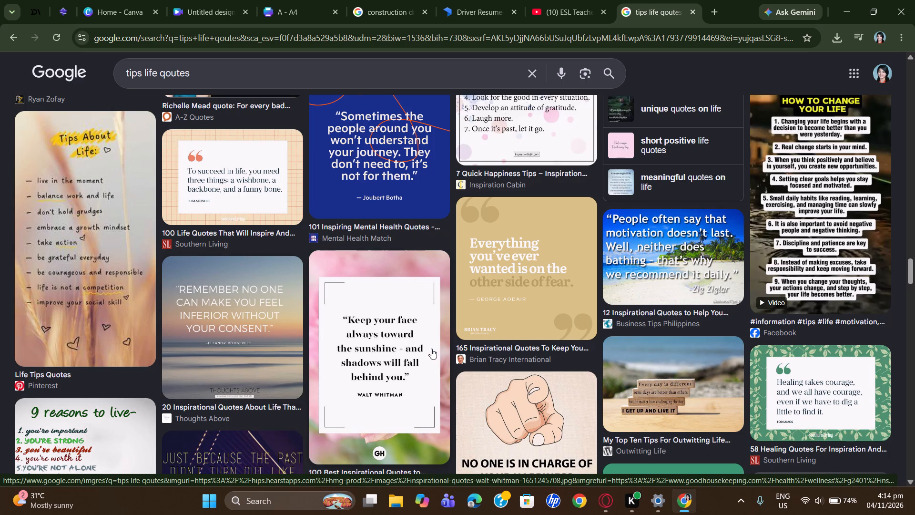
pyautogui.scroll(-3, 427, 352)
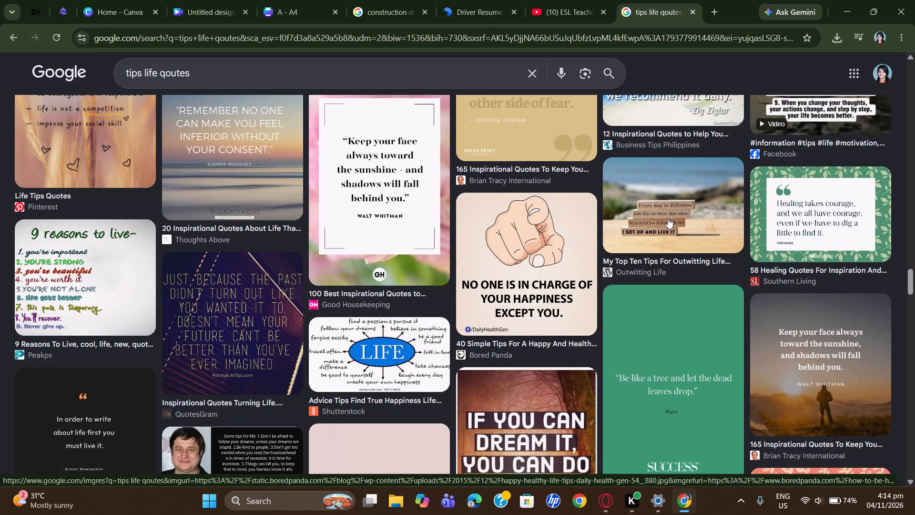
pyautogui.scroll(-5, 729, 299)
pyautogui.scroll(2, 676, 314)
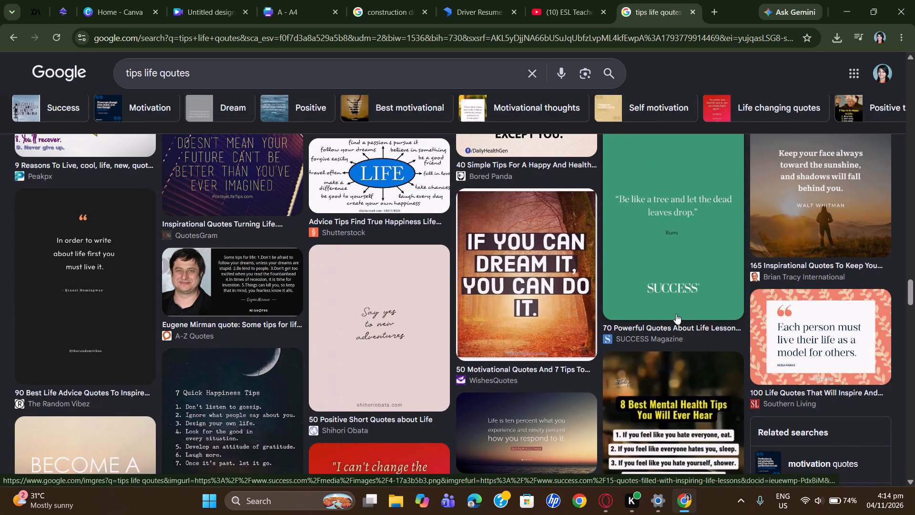
pyautogui.scroll(-4, 676, 314)
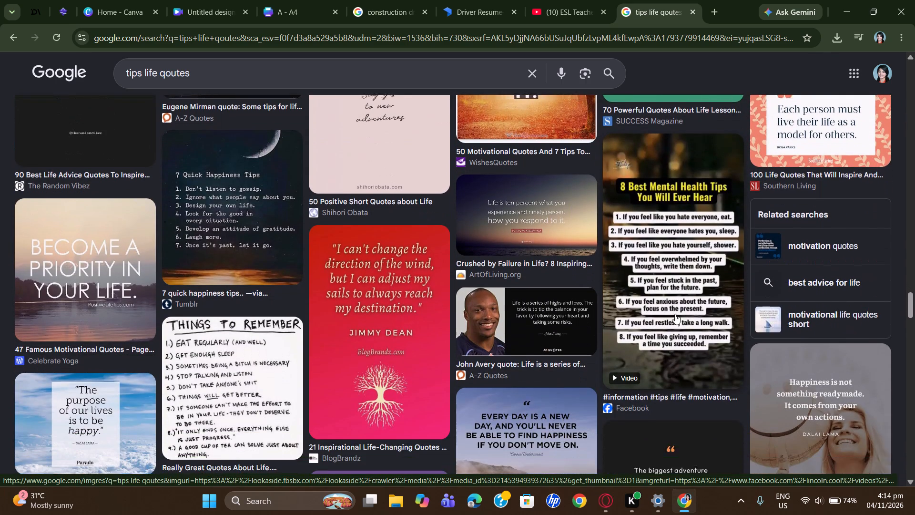
pyautogui.scroll(-1, 674, 315)
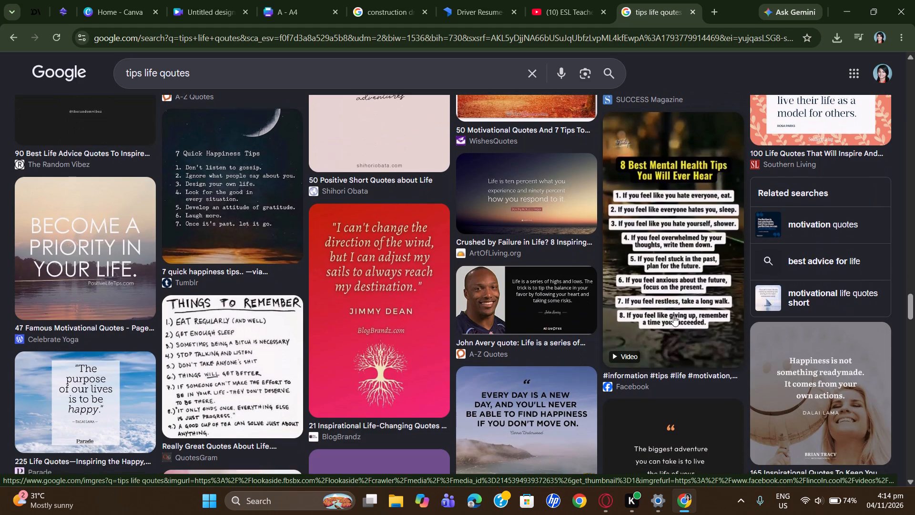
pyautogui.scroll(-1, 673, 316)
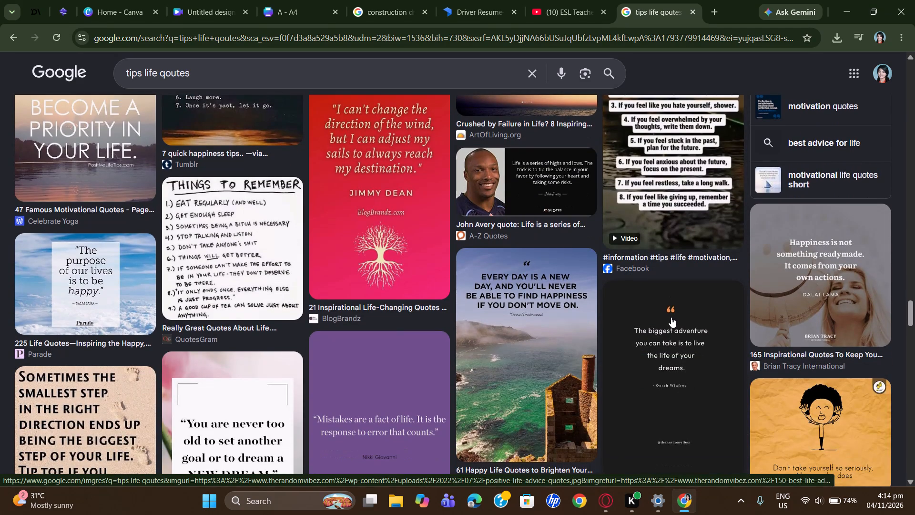
pyautogui.scroll(-3, 666, 320)
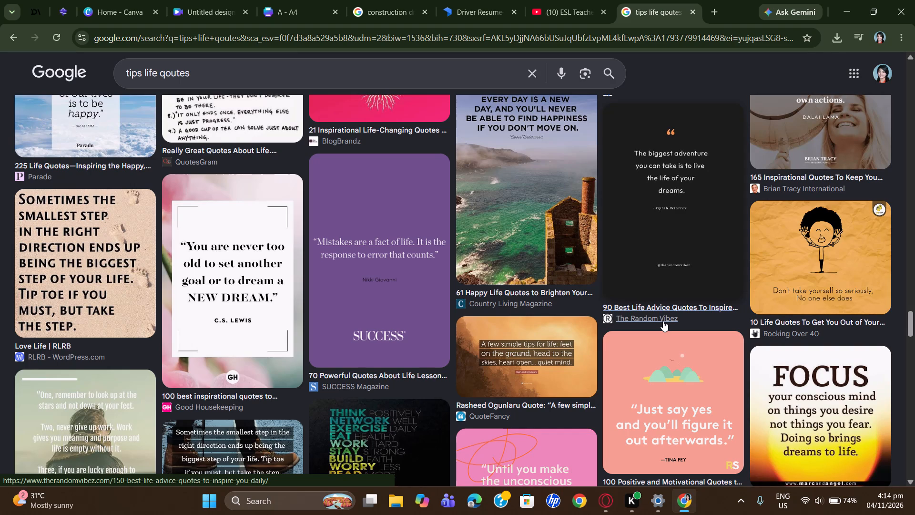
pyautogui.scroll(-2, 663, 321)
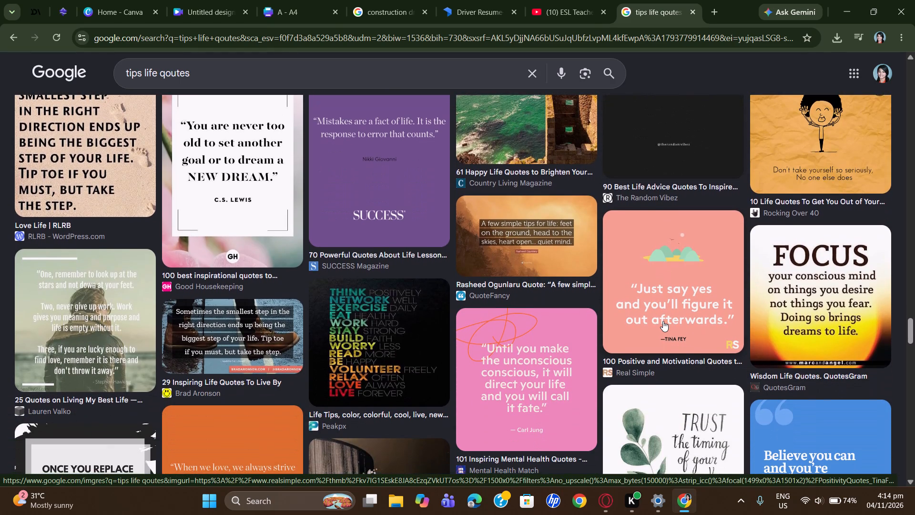
pyautogui.scroll(-1, 662, 321)
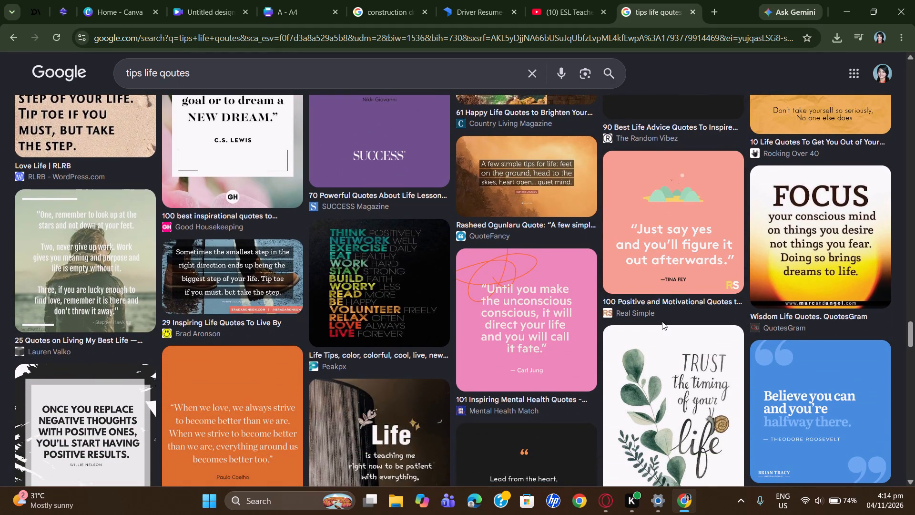
pyautogui.scroll(1, 661, 321)
pyautogui.scroll(-3, 661, 321)
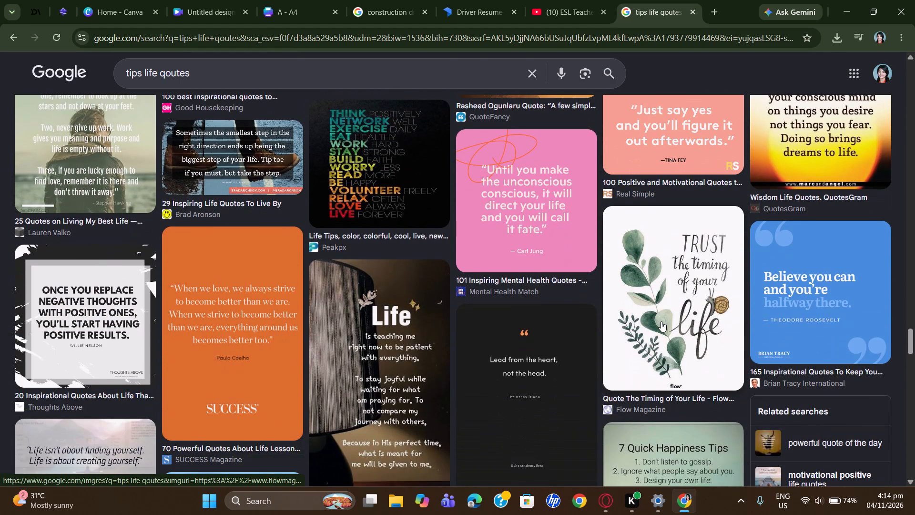
pyautogui.scroll(-5, 661, 321)
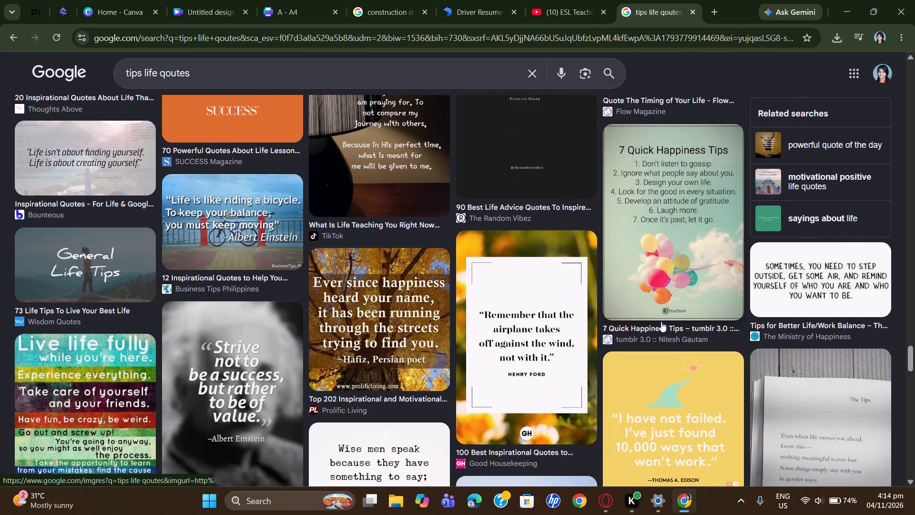
pyautogui.scroll(-3, 656, 324)
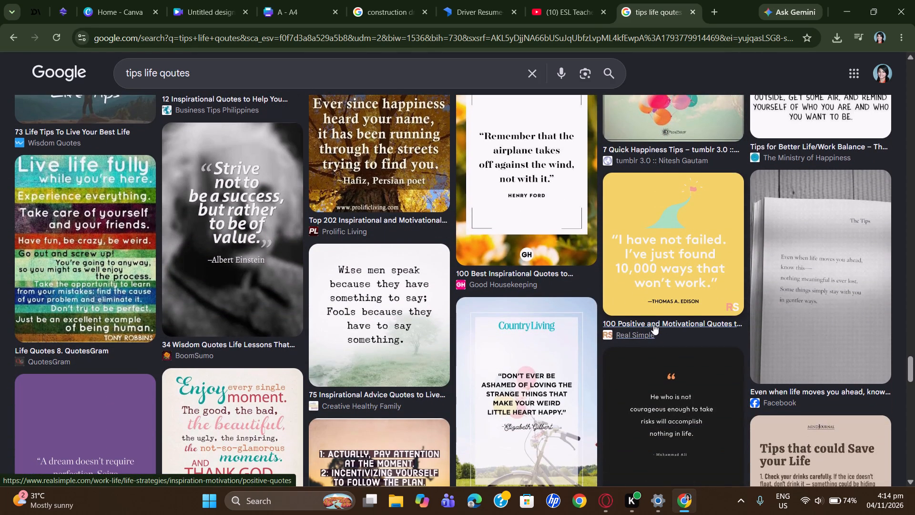
pyautogui.scroll(-3, 646, 328)
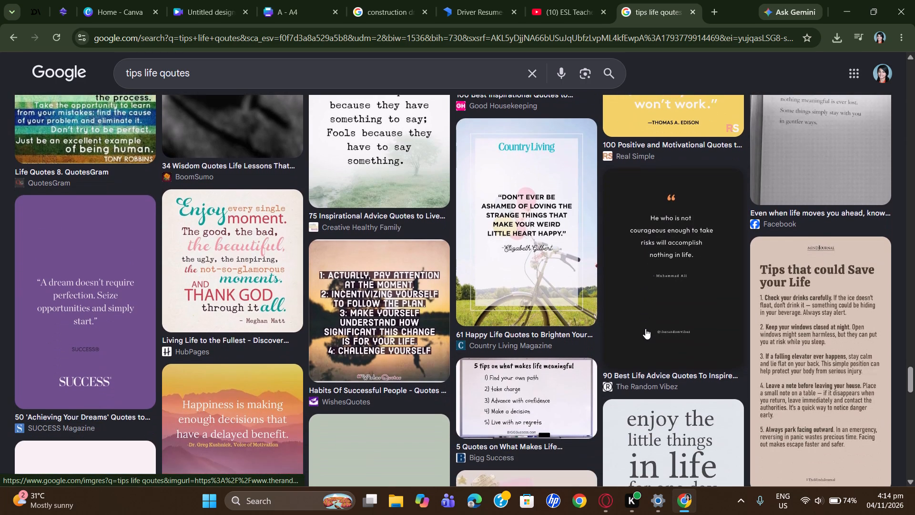
pyautogui.scroll(-1, 645, 329)
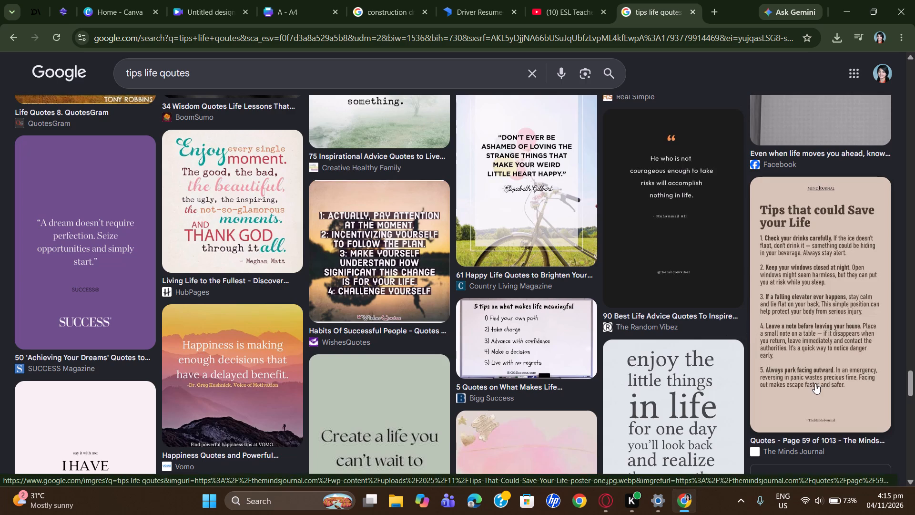
pyautogui.scroll(-3, 816, 384)
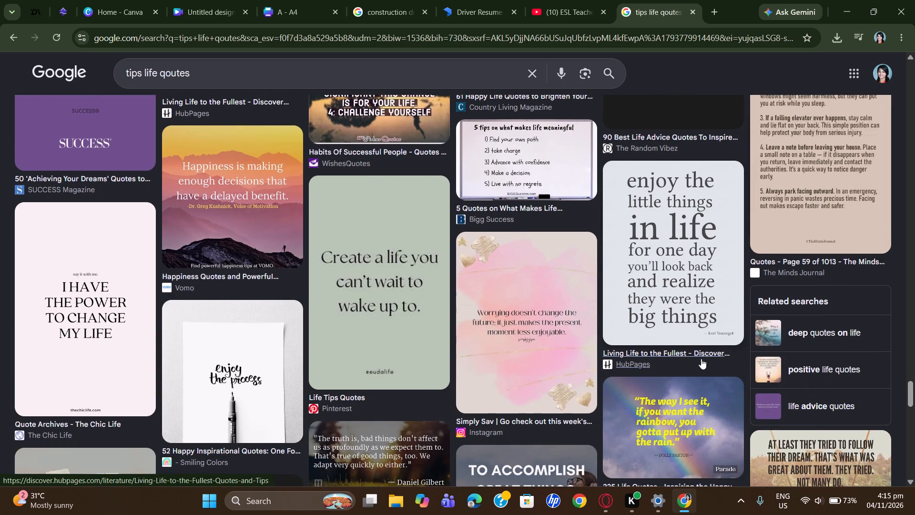
# Examine further "tips life qoutes" image results for short life tips and quotes suitable for the mobile video.
pyautogui.scroll(-1, 498, 371)
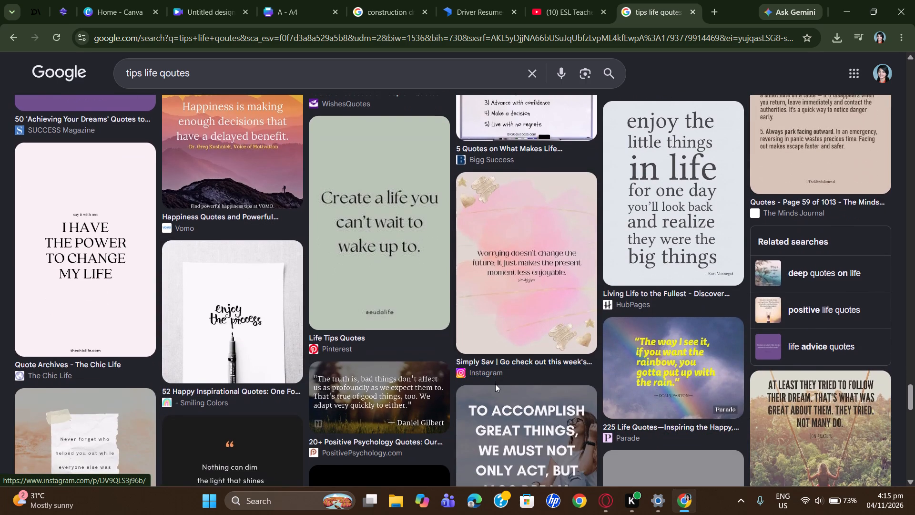
pyautogui.scroll(-3, 495, 387)
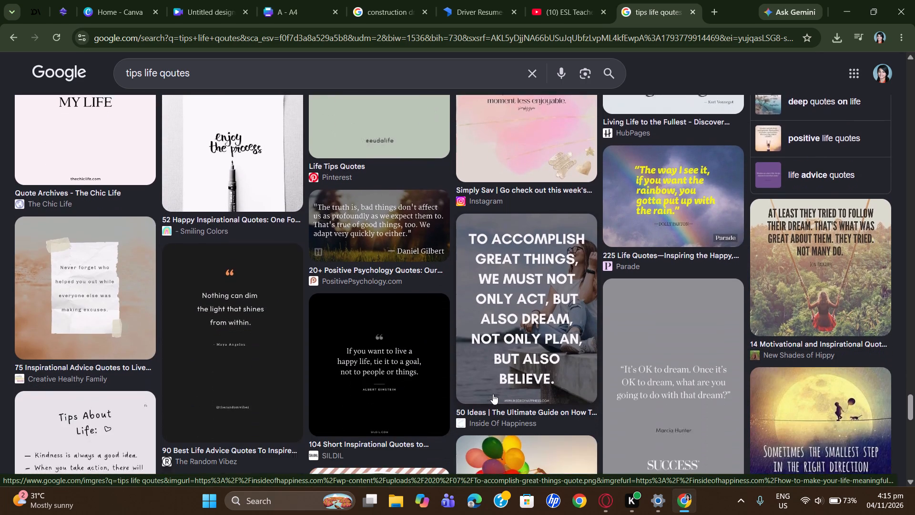
pyautogui.scroll(-1, 493, 394)
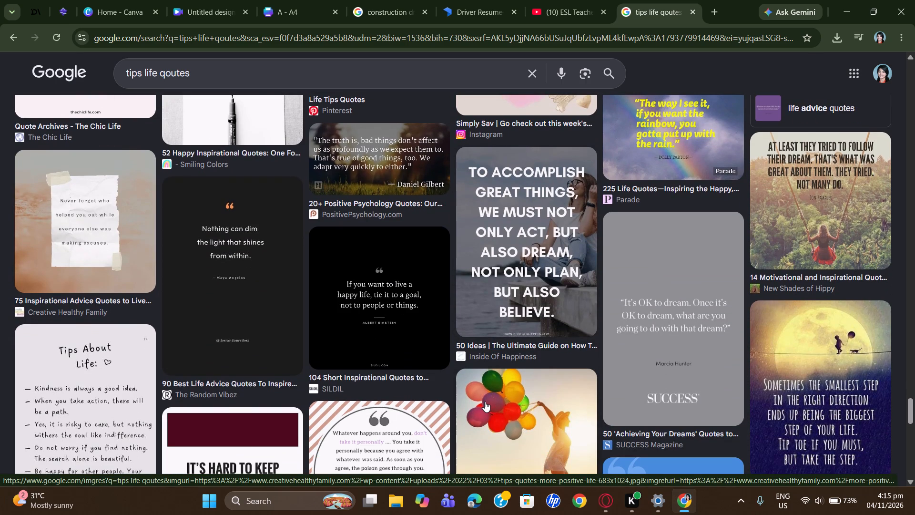
pyautogui.scroll(-2, 485, 402)
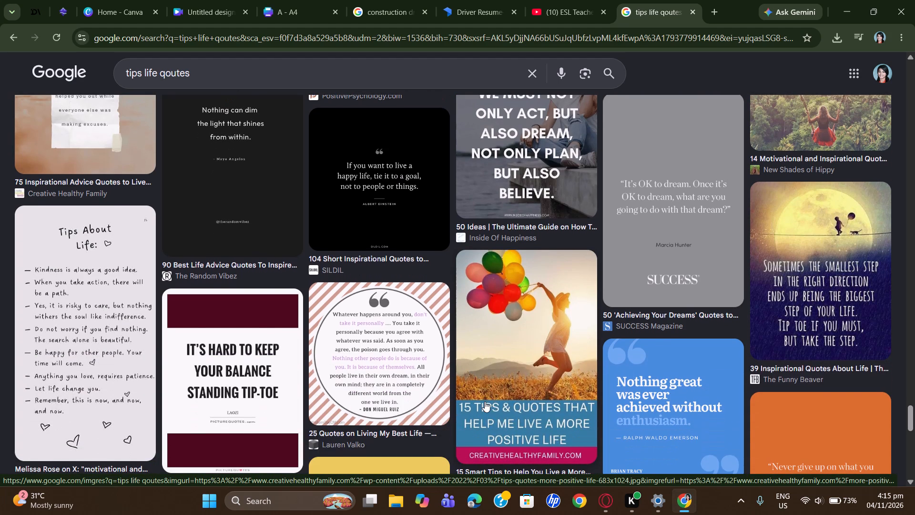
pyautogui.scroll(-3, 485, 402)
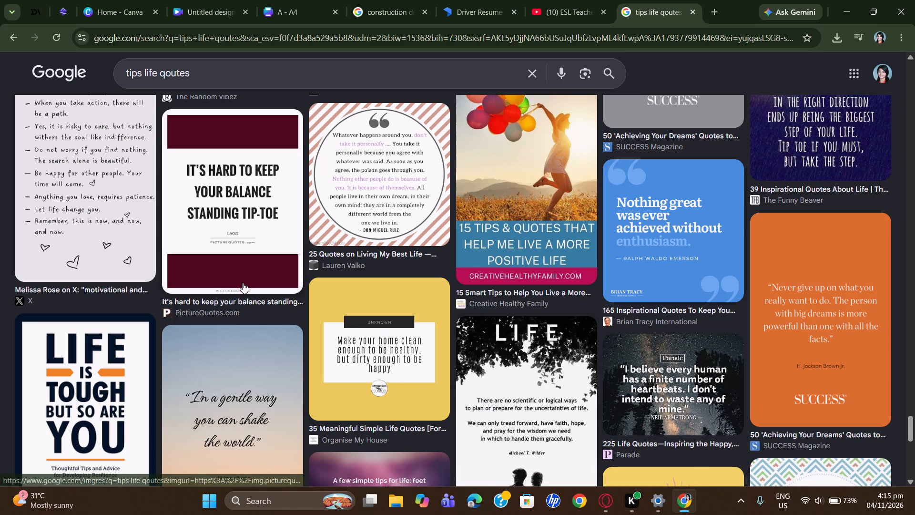
pyautogui.scroll(-3, 243, 286)
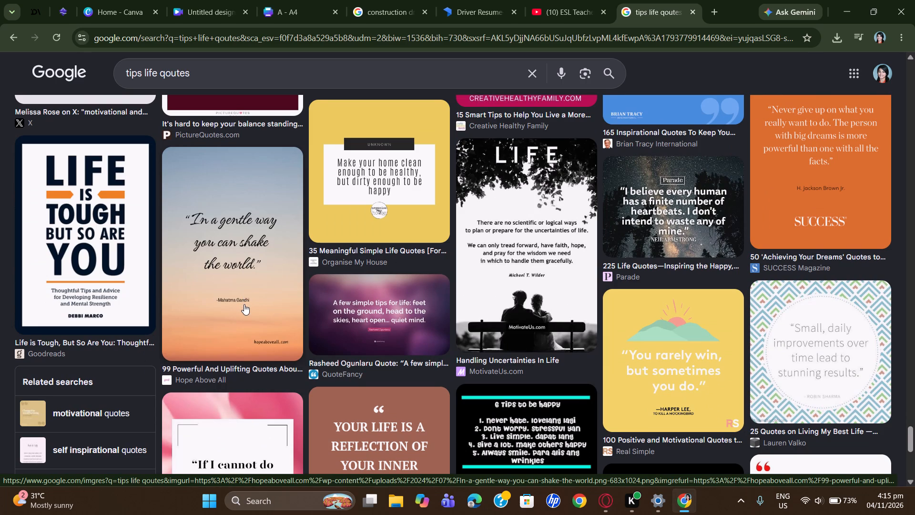
pyautogui.scroll(-3, 244, 304)
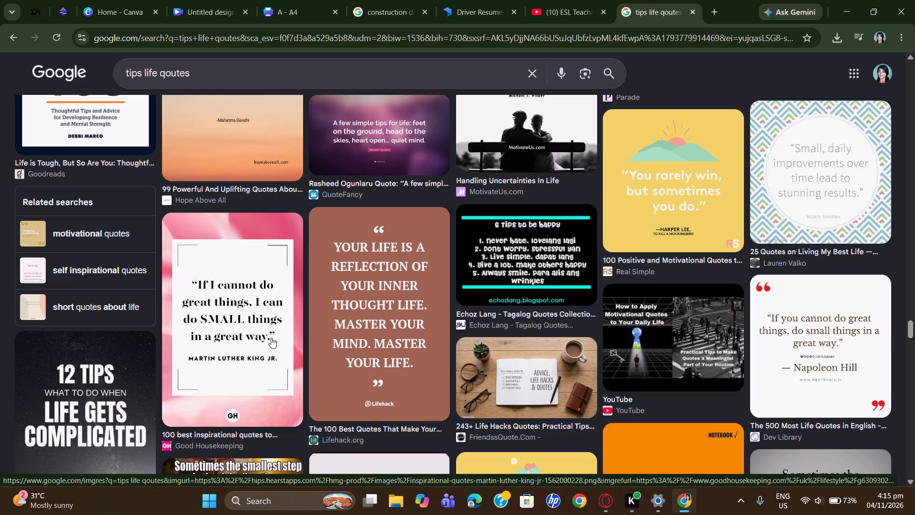
pyautogui.scroll(-2, 417, 379)
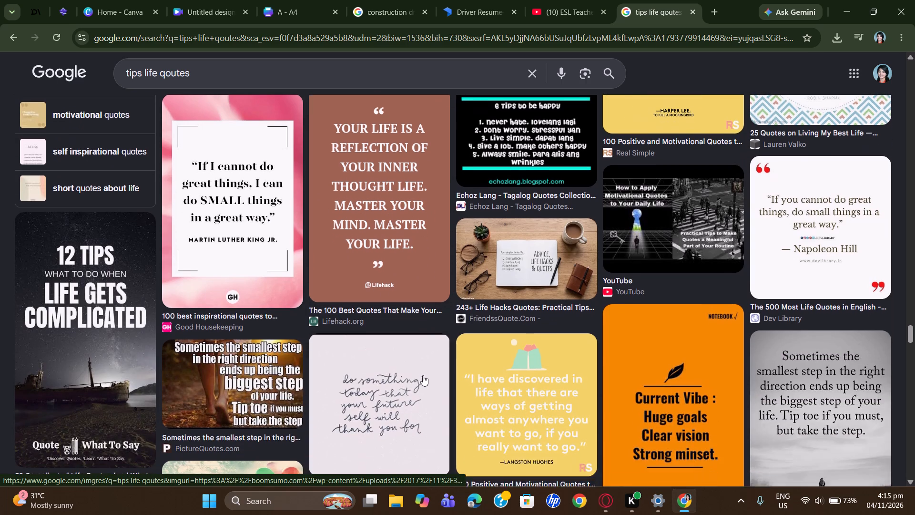
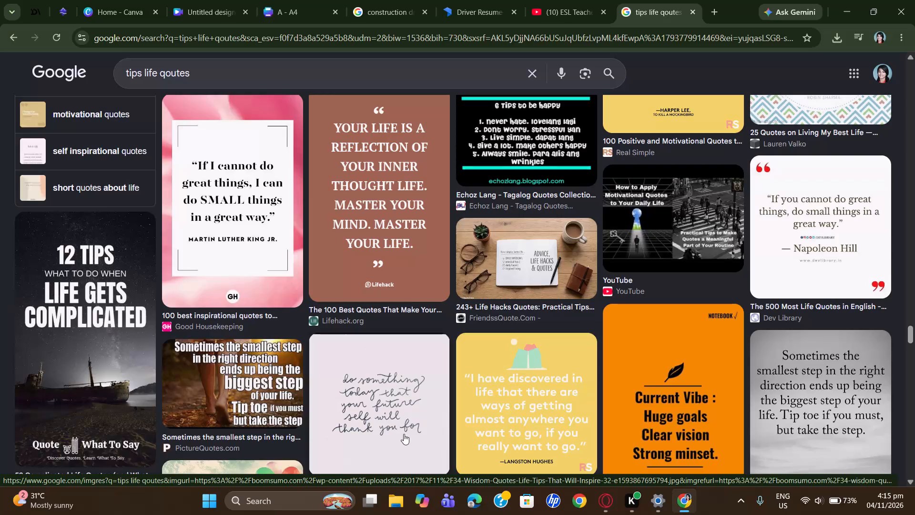
# Examine more of the "tips life qoutes" image results for life tips and quotes usable in the mobile video.
pyautogui.scroll(-1, 406, 441)
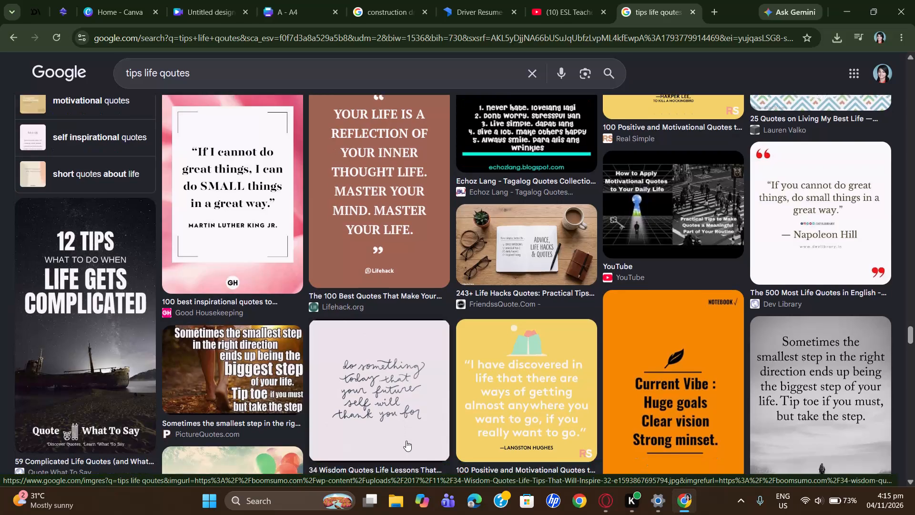
pyautogui.scroll(-2, 406, 441)
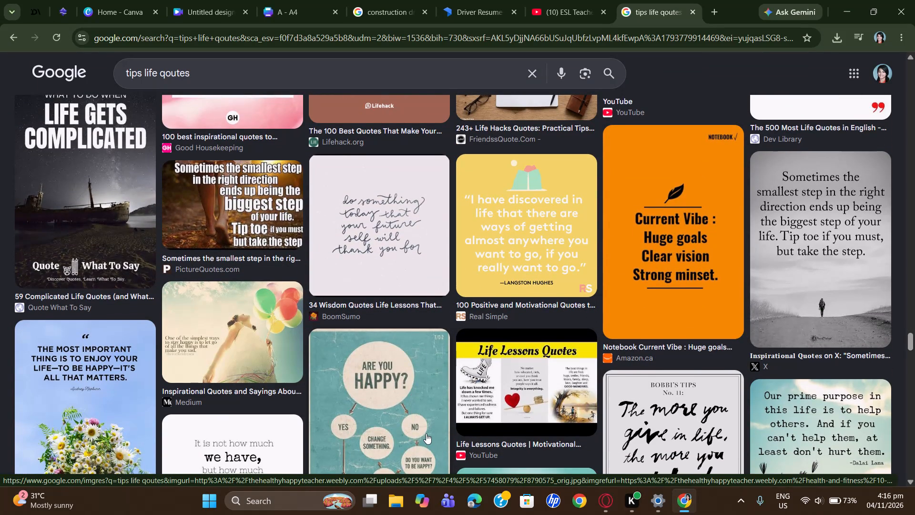
pyautogui.scroll(-3, 424, 440)
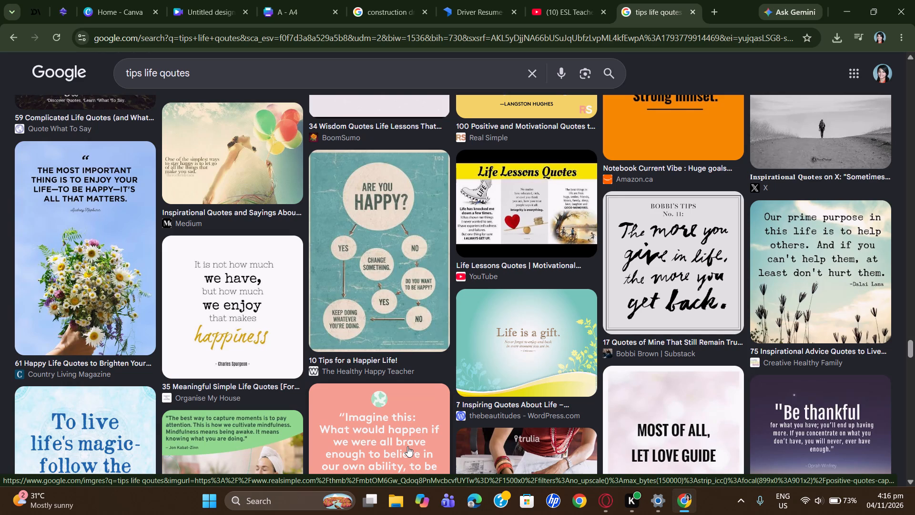
pyautogui.scroll(-4, 402, 446)
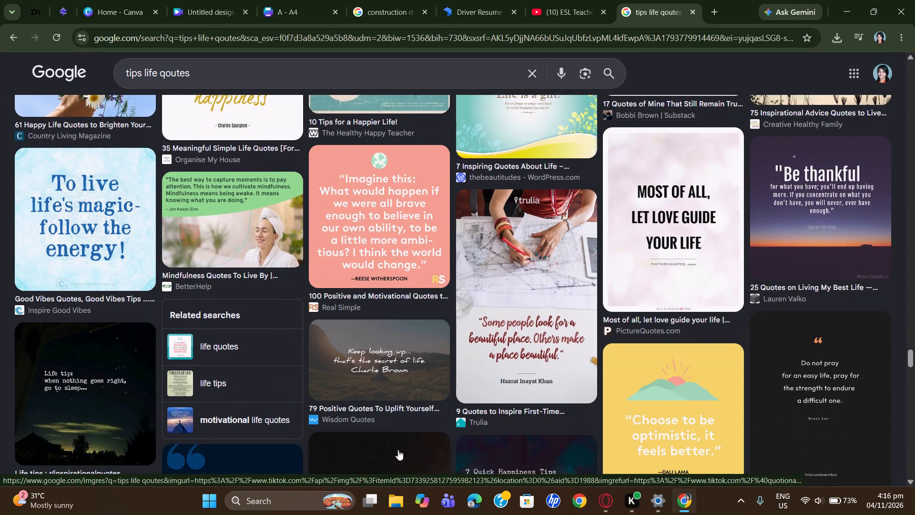
pyautogui.scroll(-6, 395, 452)
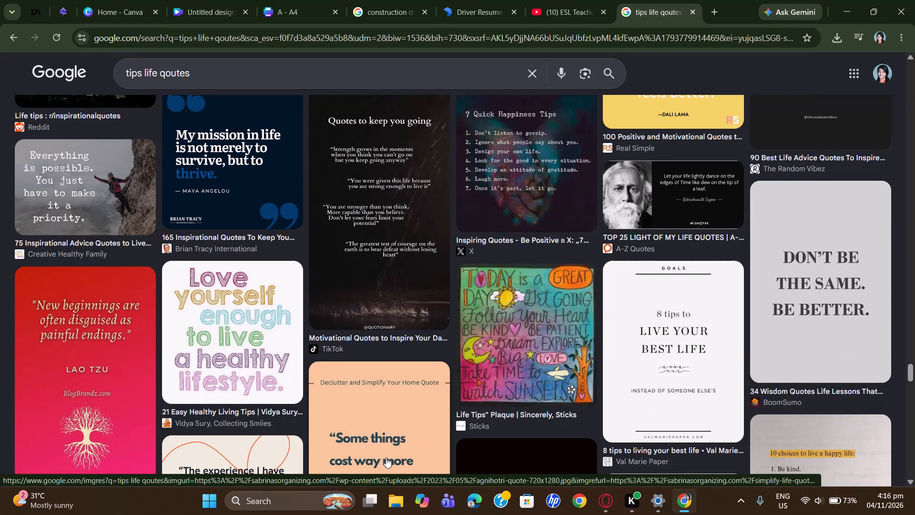
pyautogui.scroll(-2, 386, 457)
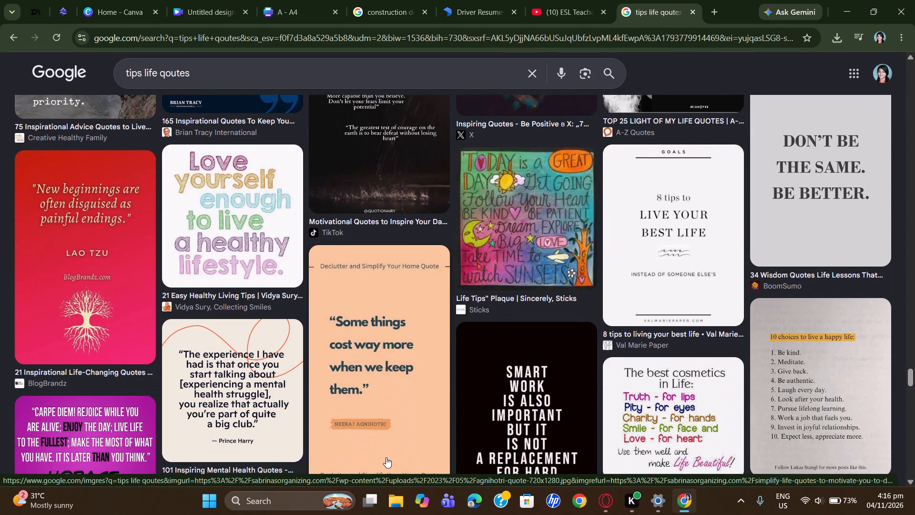
pyautogui.scroll(-4, 370, 462)
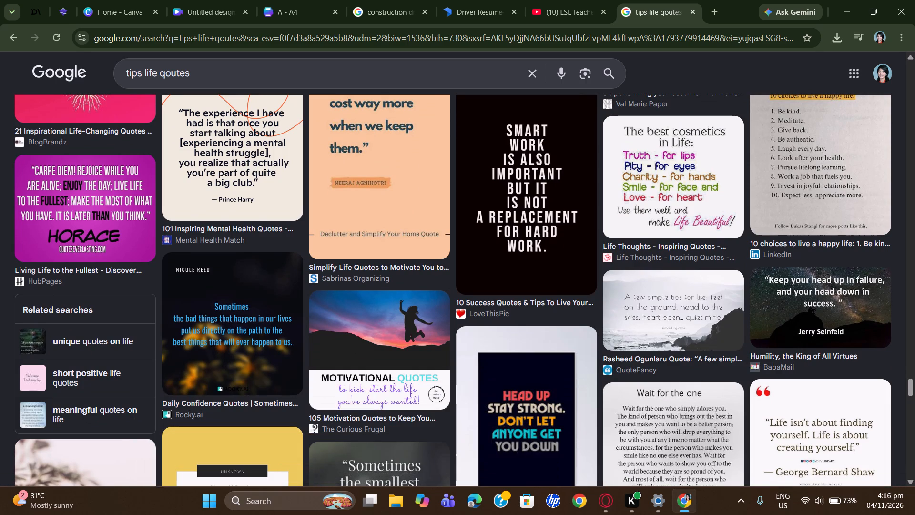
pyautogui.scroll(-7, 310, 514)
pyautogui.scroll(-7, 914, 324)
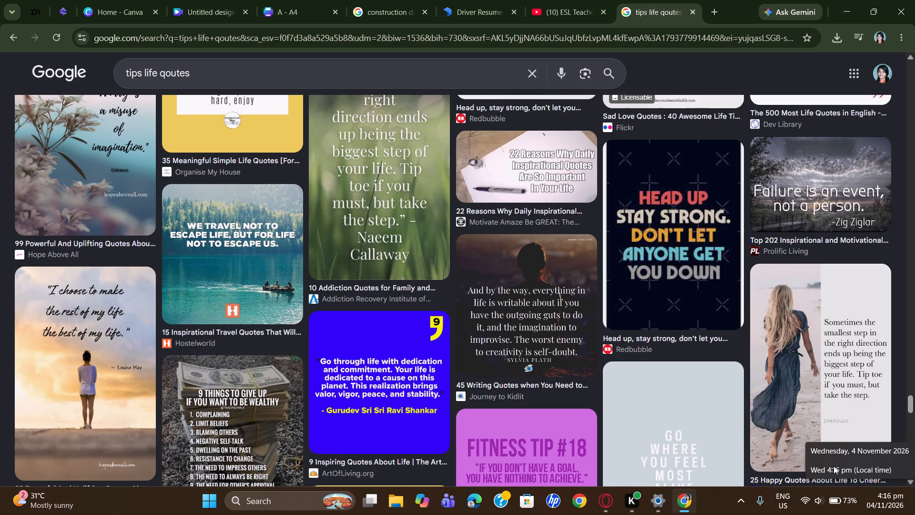
# Continue through the "tips life qoutes" image results, examining the quote cards and tip lists for video content ideas.
pyautogui.scroll(-3, 823, 474)
pyautogui.scroll(-2, 802, 392)
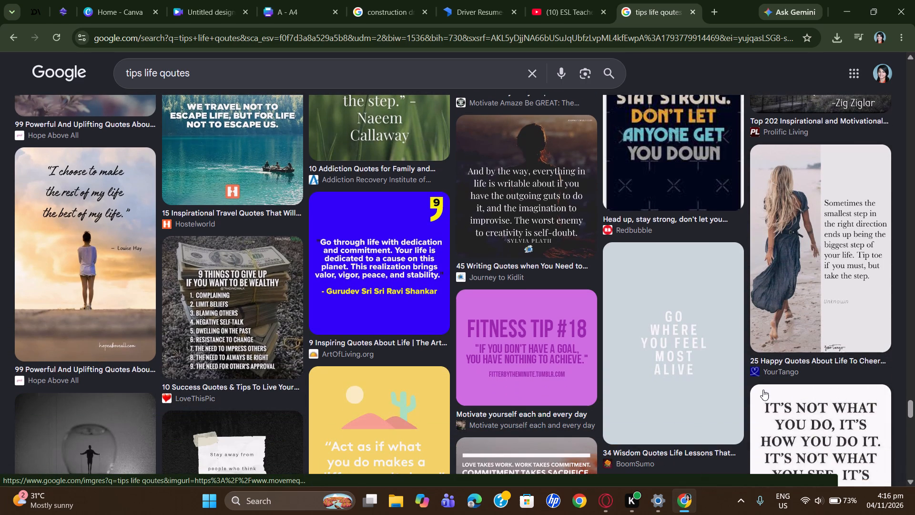
pyautogui.scroll(-1, 756, 382)
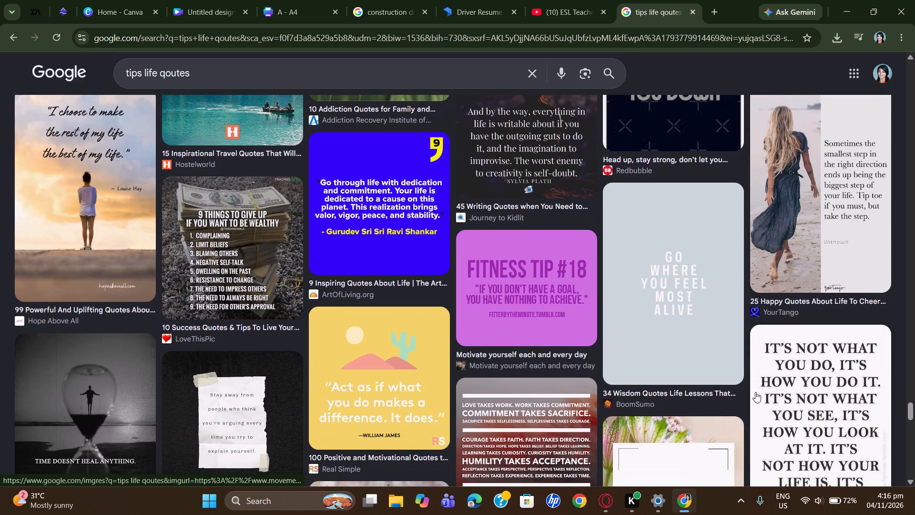
pyautogui.scroll(-1, 755, 392)
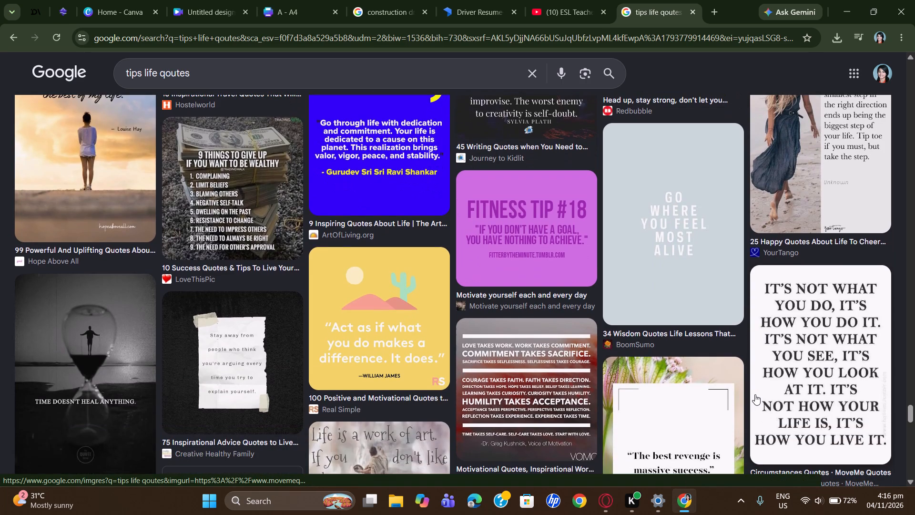
pyautogui.scroll(-1, 746, 409)
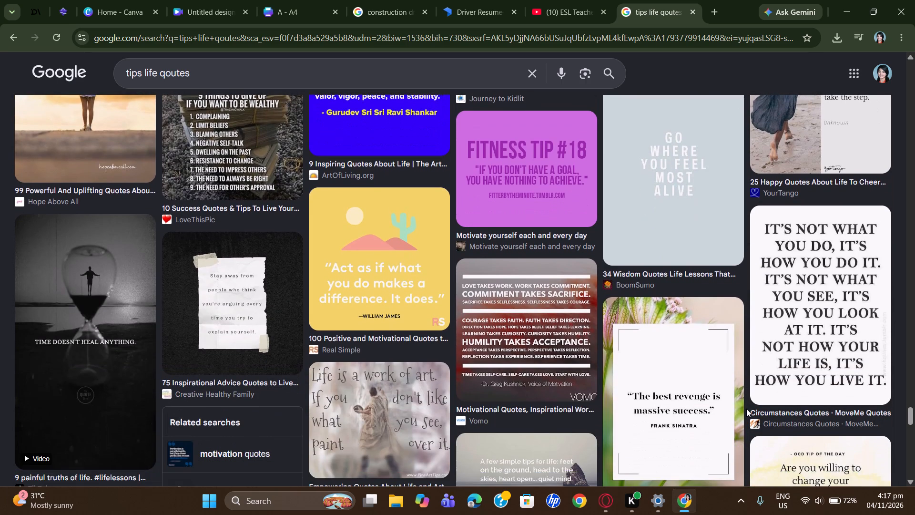
pyautogui.scroll(-2, 742, 414)
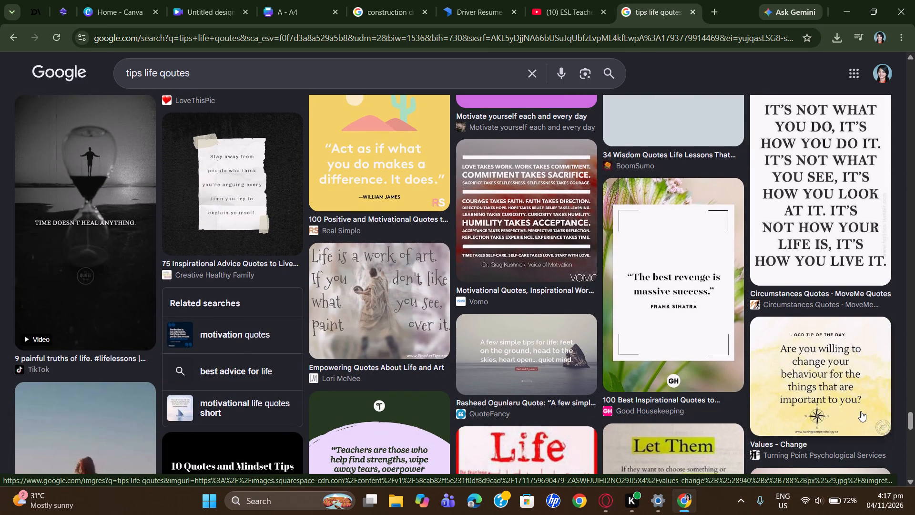
pyautogui.scroll(-5, 856, 422)
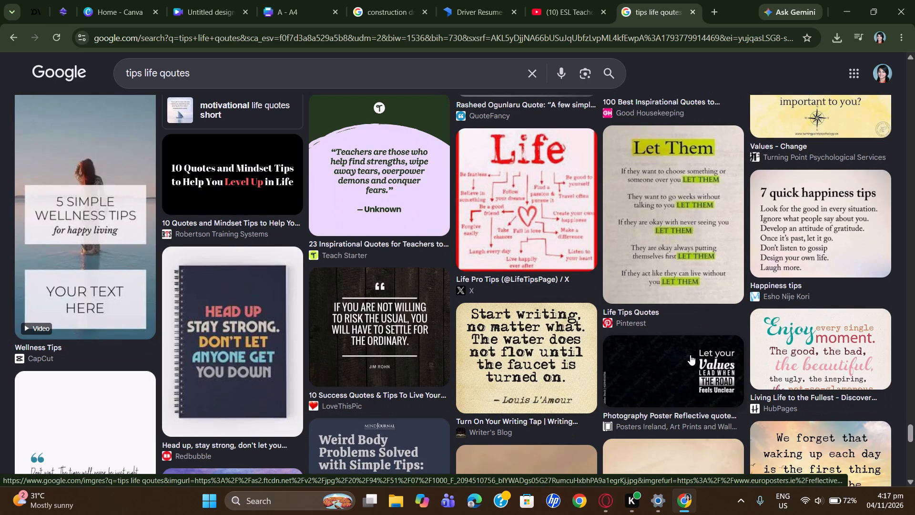
pyautogui.scroll(-1, 681, 357)
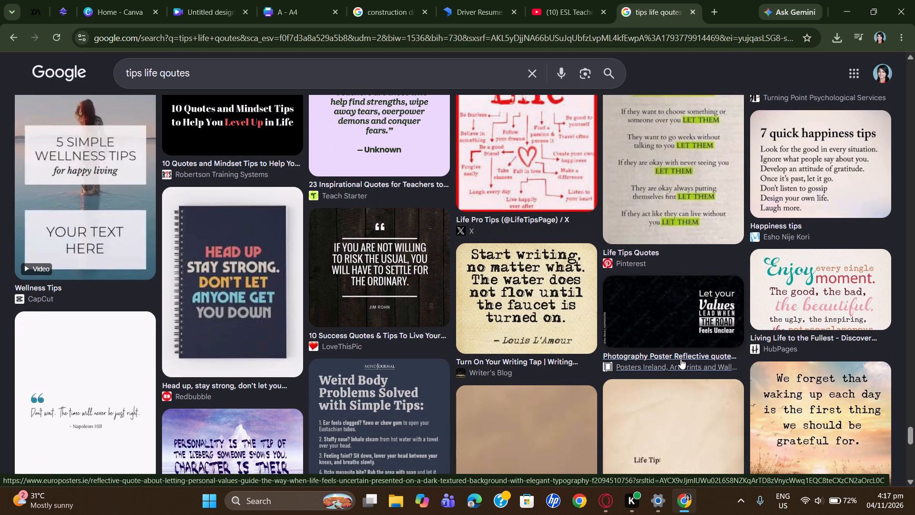
pyautogui.scroll(-4, 675, 364)
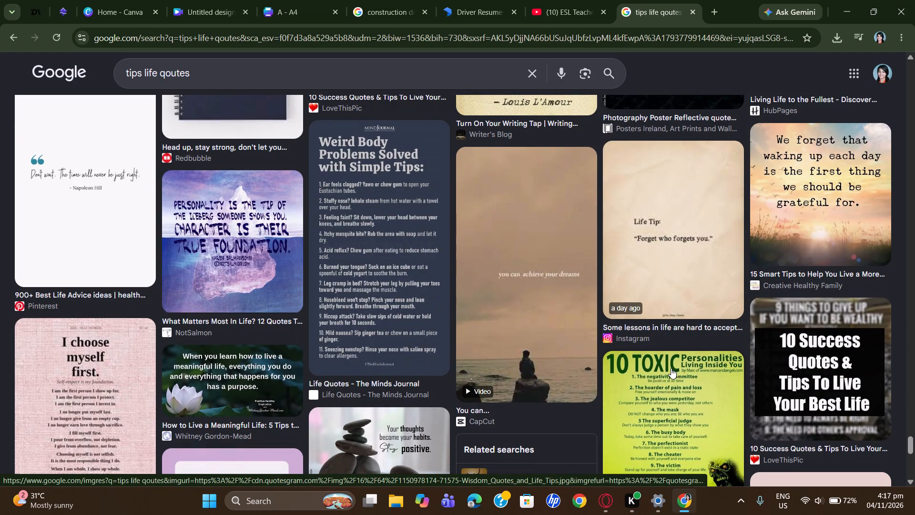
pyautogui.scroll(-2, 666, 371)
pyautogui.scroll(1, 655, 380)
pyautogui.scroll(-2, 646, 385)
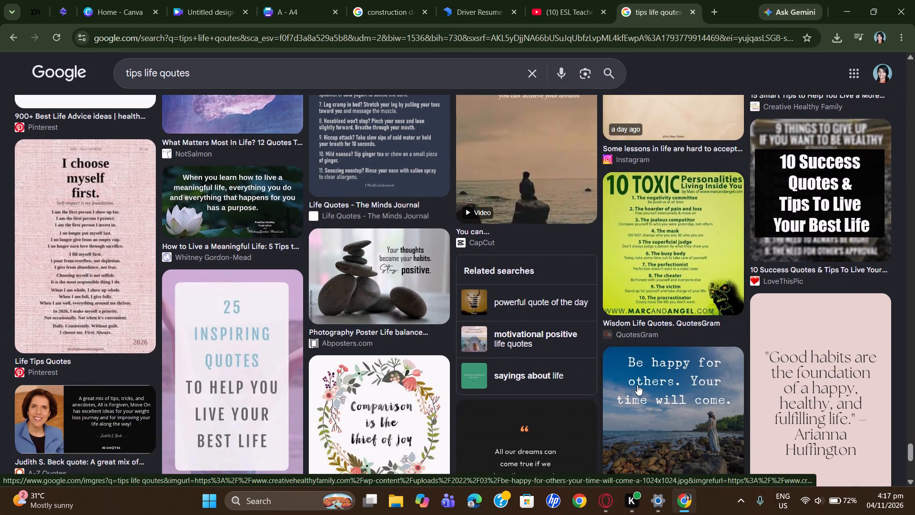
pyautogui.scroll(-5, 637, 385)
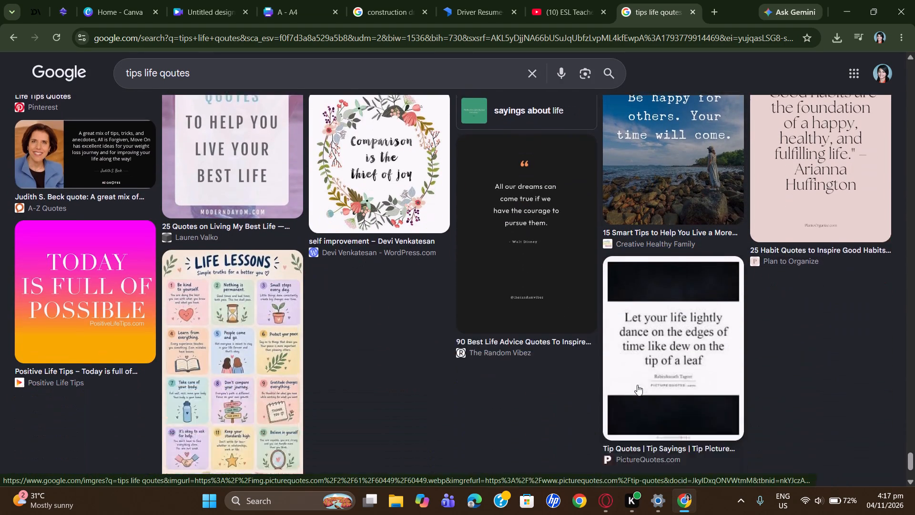
# Examine the remaining "tips life qoutes" image results down to the end of the loaded list for short quotes and tips.
pyautogui.scroll(-2, 637, 385)
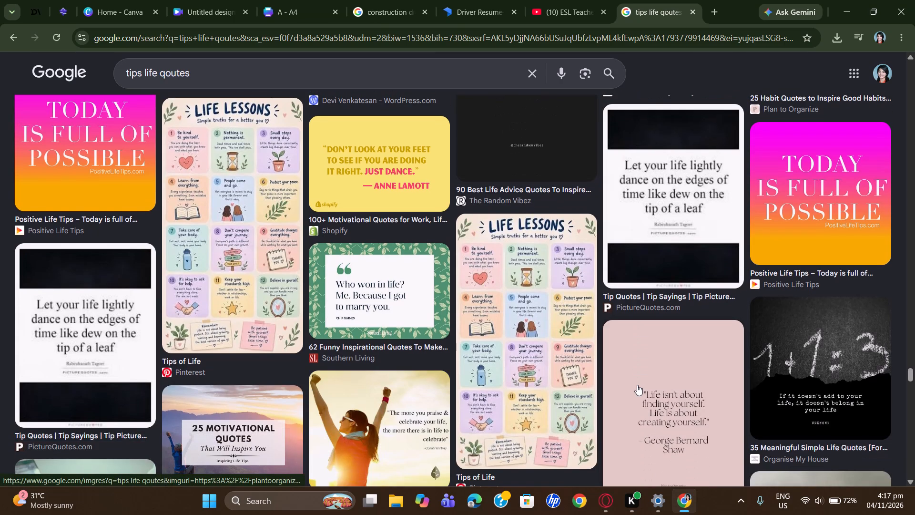
pyautogui.scroll(-6, 636, 384)
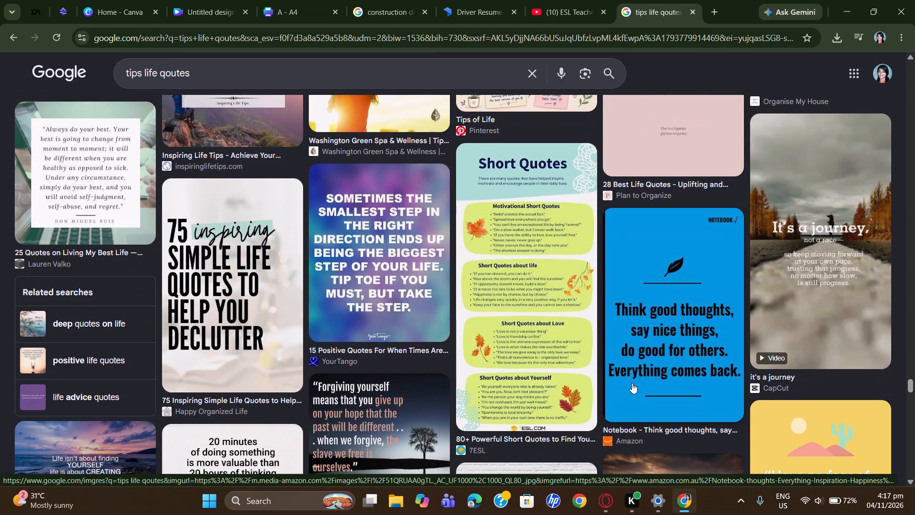
pyautogui.scroll(-3, 626, 391)
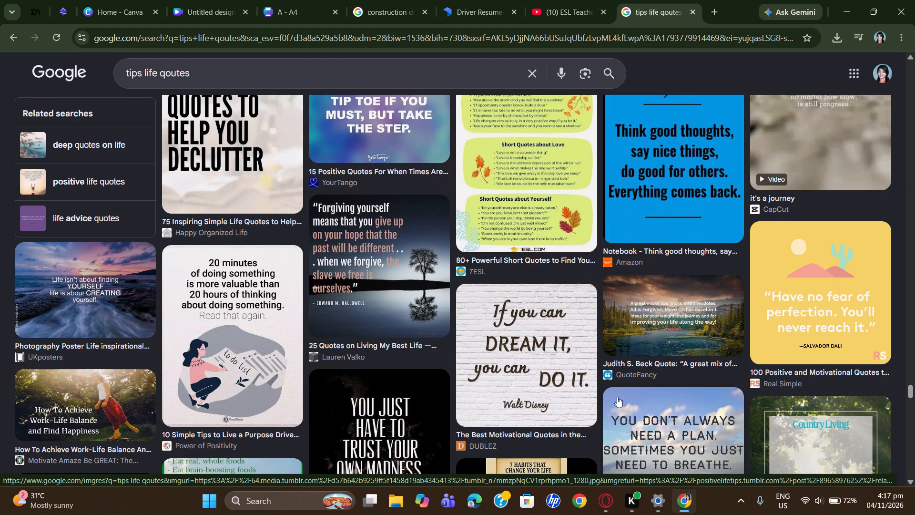
pyautogui.scroll(-1, 617, 397)
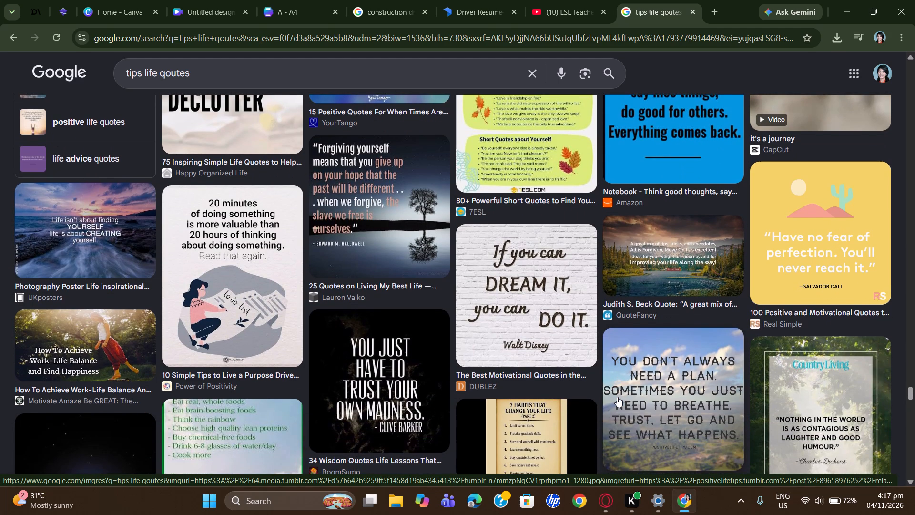
pyautogui.scroll(-1, 617, 397)
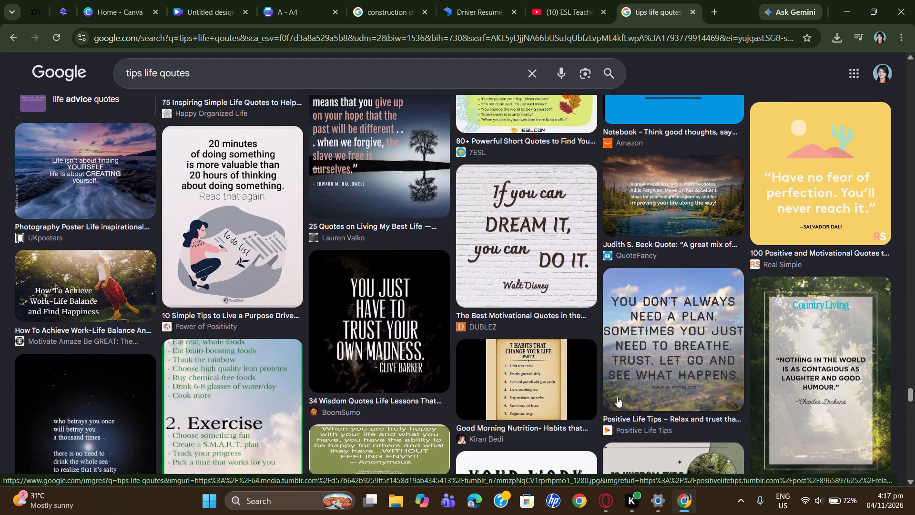
pyautogui.scroll(-4, 617, 397)
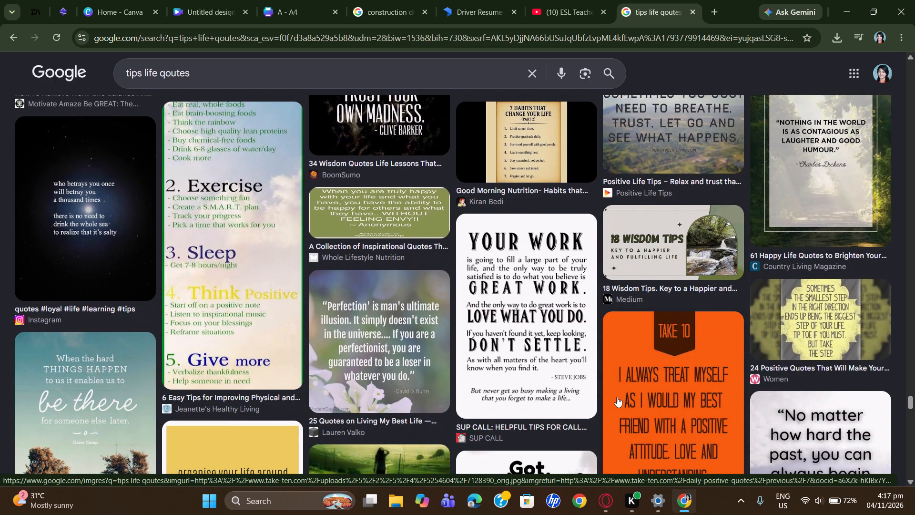
pyautogui.scroll(-1, 617, 397)
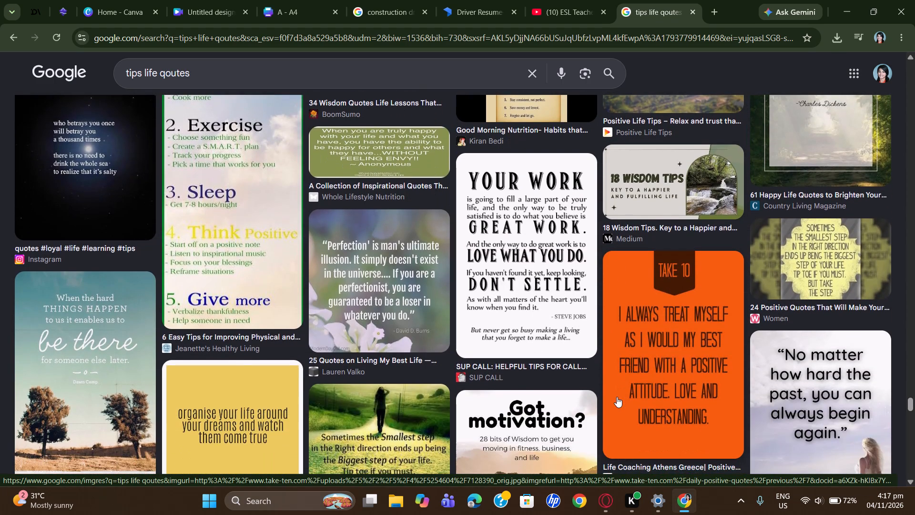
pyautogui.scroll(-2, 617, 397)
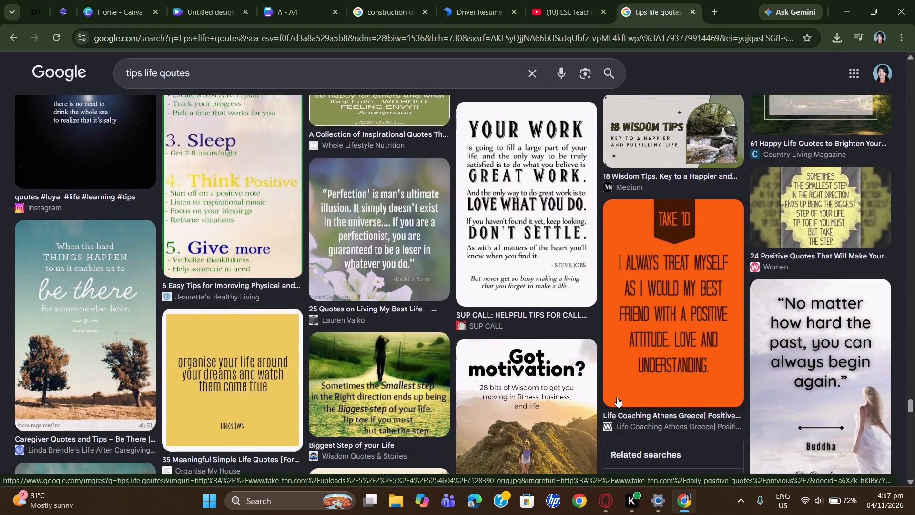
pyautogui.scroll(-6, 617, 397)
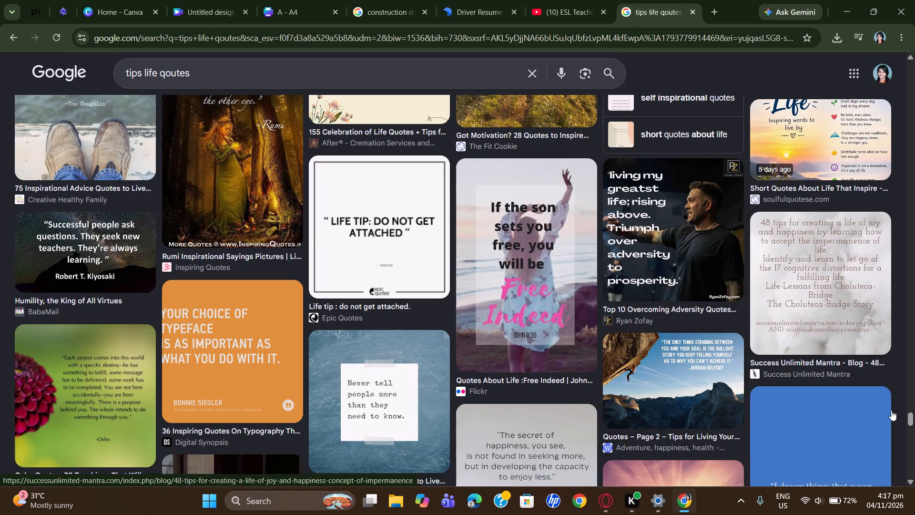
pyautogui.moveTo(906, 420); pyautogui.dragTo(914, 483)
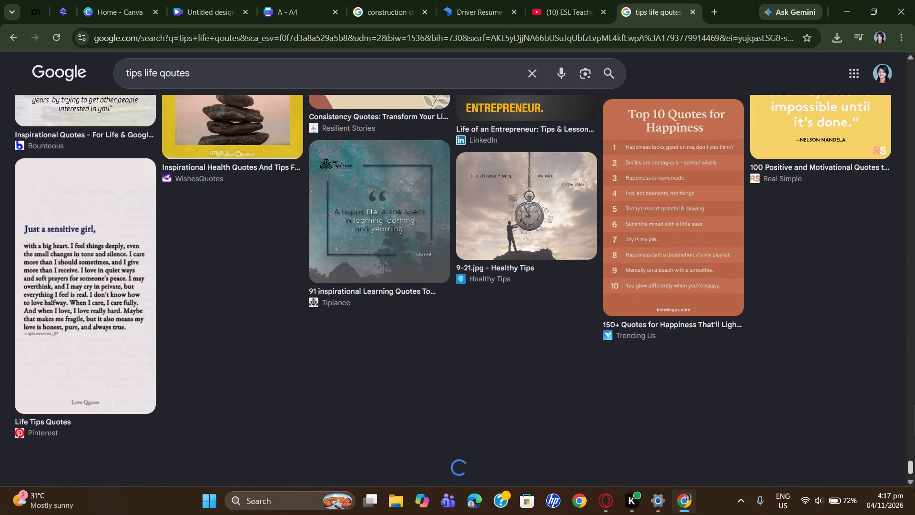
pyautogui.scroll(3, 662, 307)
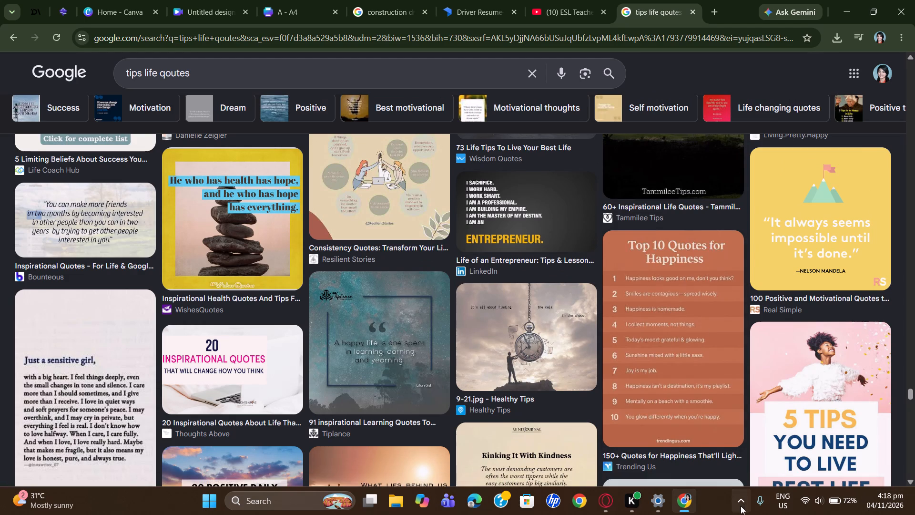
# Switch to the Canva home page and create a new blank Mobile Video design.
pyautogui.click(110, 0)
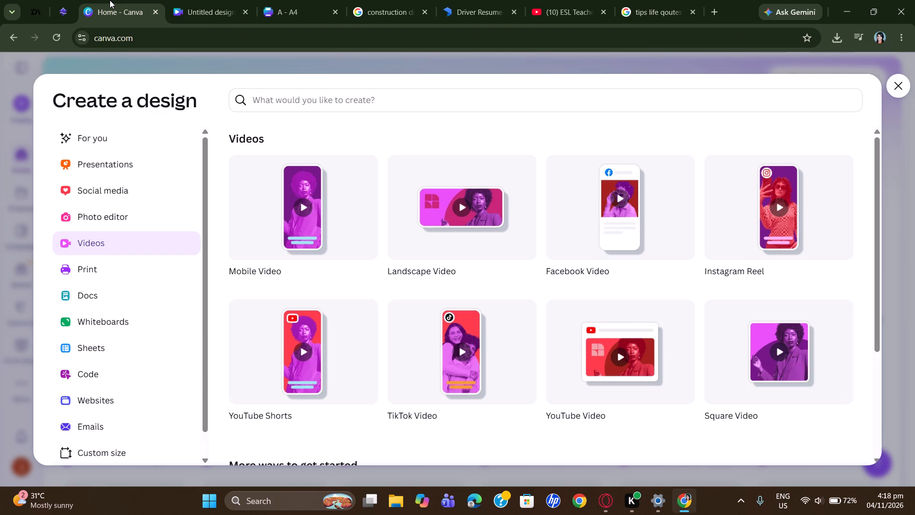
pyautogui.click(295, 179)
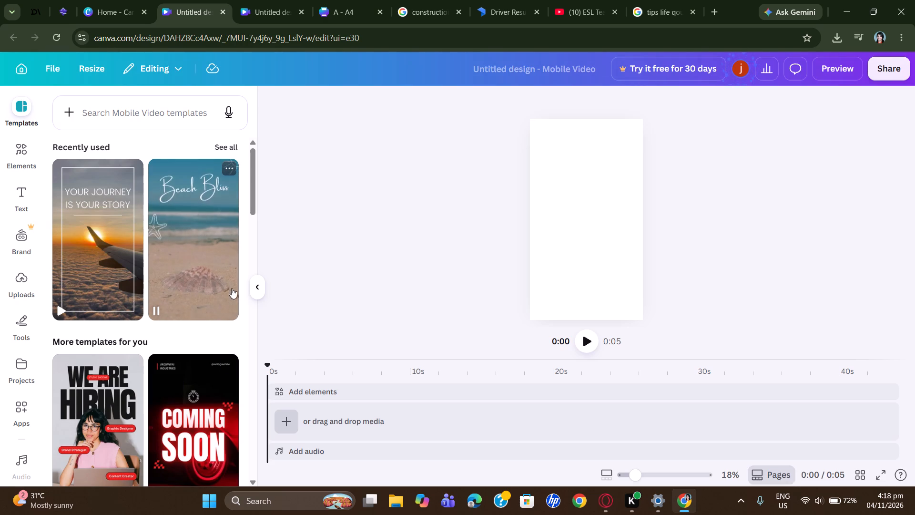
# Examine the suggested Mobile Video templates for a layout suited to a life tips or quotes video.
pyautogui.scroll(-3, 235, 294)
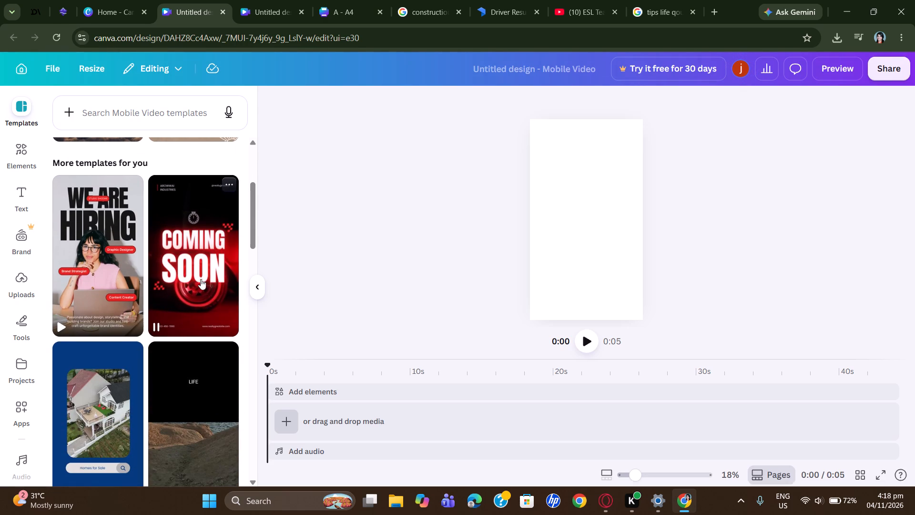
pyautogui.scroll(-5, 202, 295)
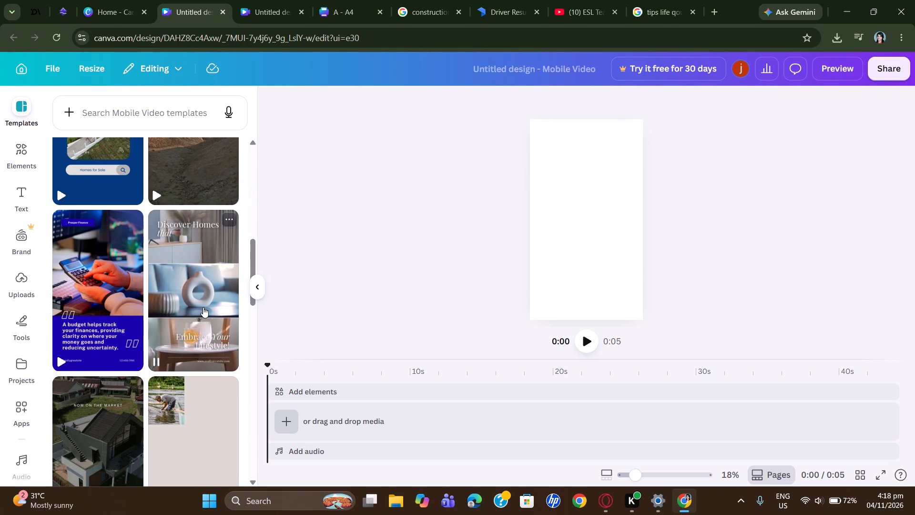
pyautogui.scroll(-4, 235, 350)
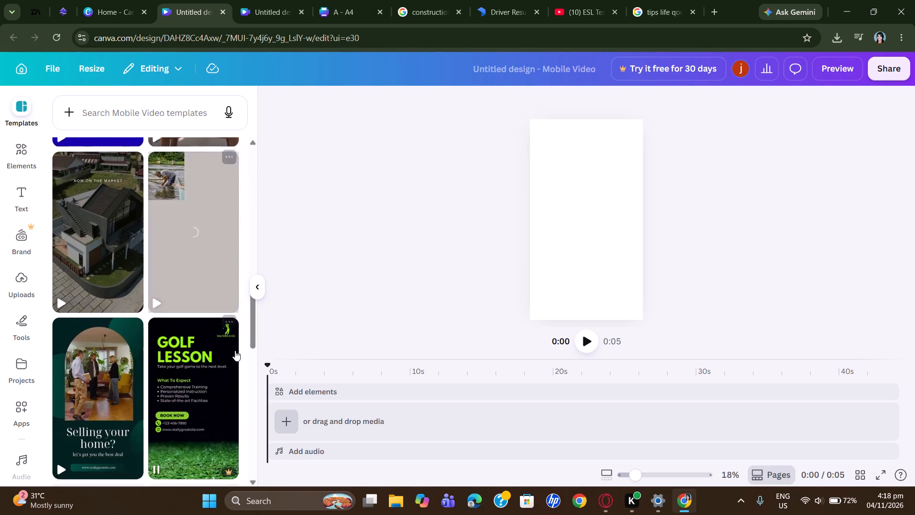
pyautogui.scroll(-3, 235, 350)
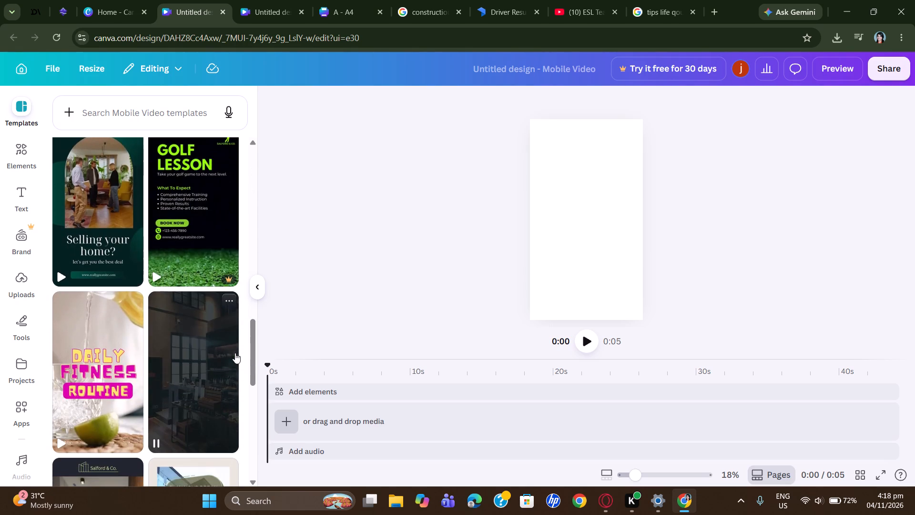
pyautogui.scroll(-6, 235, 353)
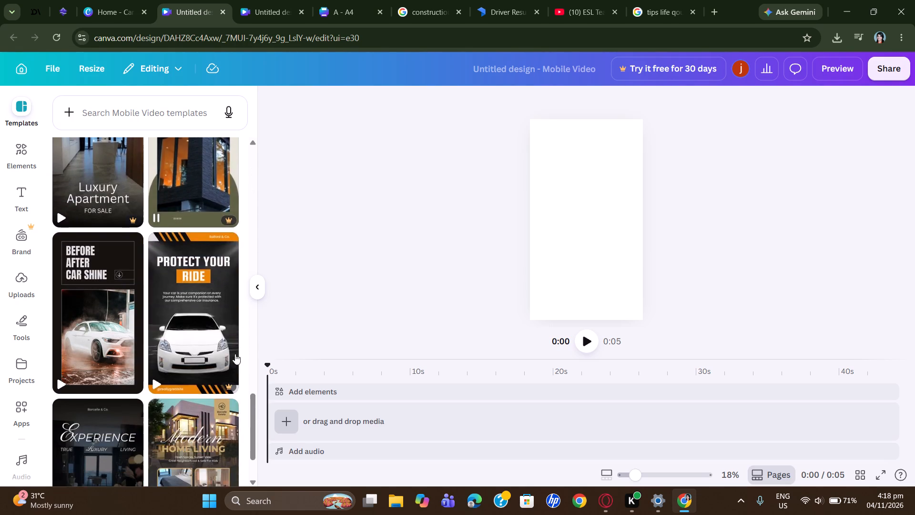
pyautogui.scroll(-2, 235, 354)
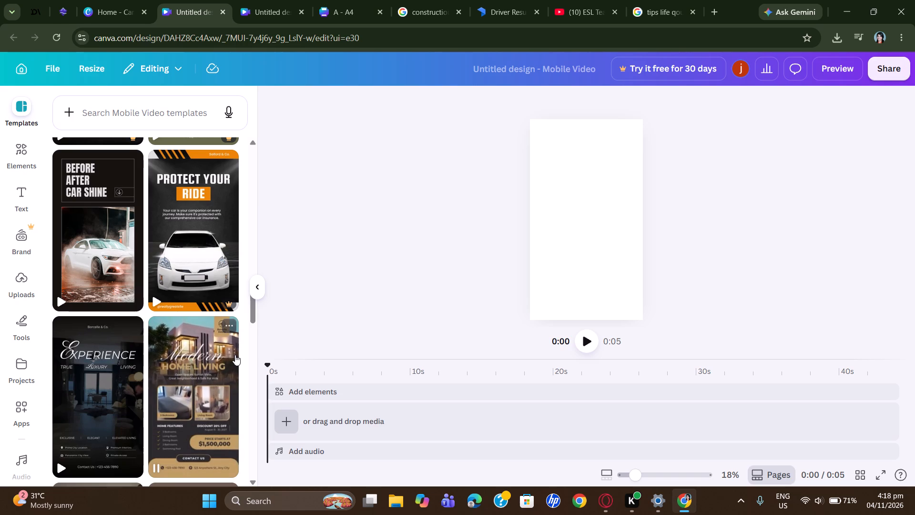
pyautogui.scroll(-3, 175, 463)
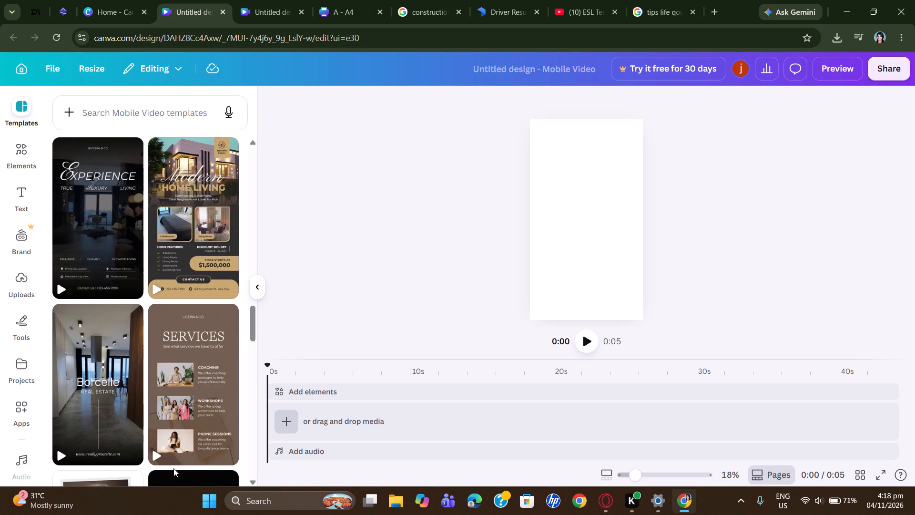
pyautogui.scroll(-5, 169, 463)
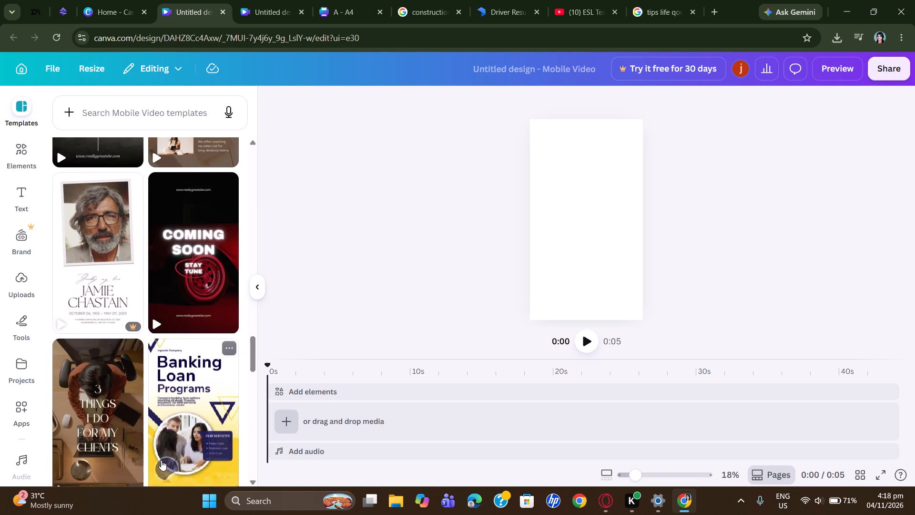
pyautogui.scroll(-4, 160, 459)
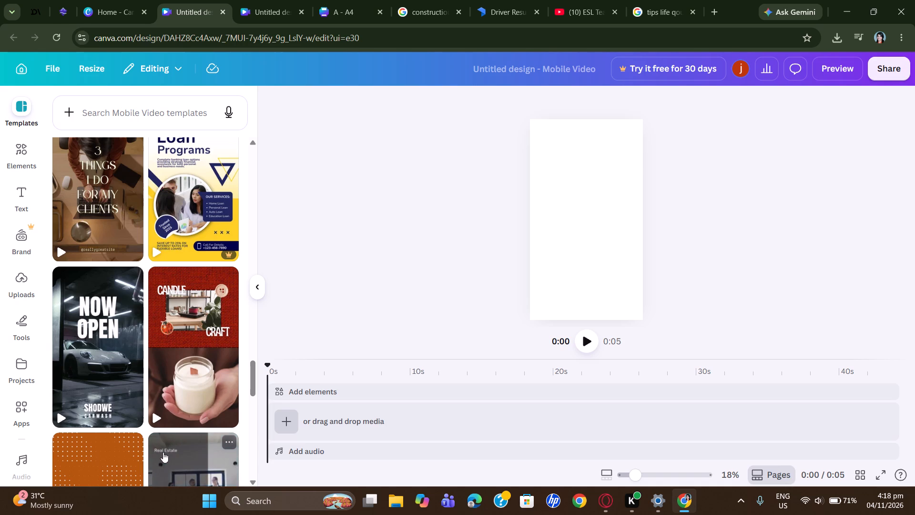
pyautogui.scroll(-4, 163, 453)
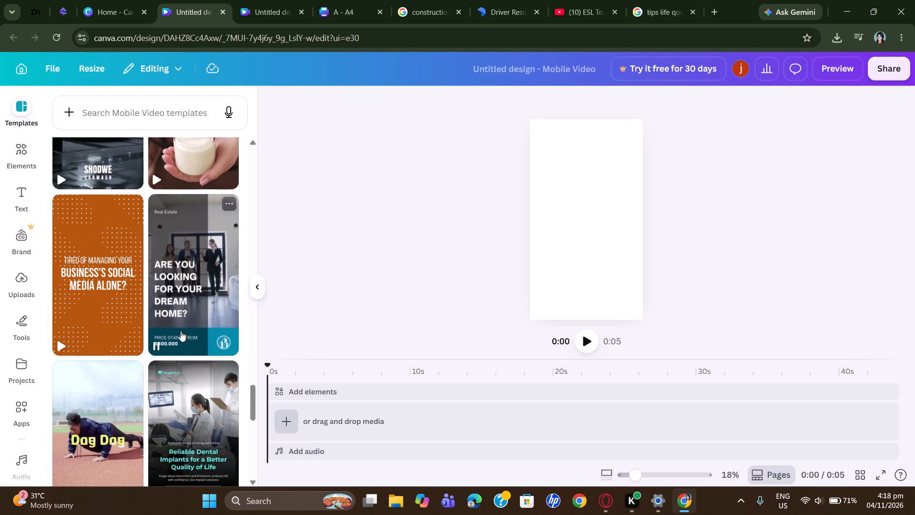
# Continue through the suggested Mobile Video templates, examining their text layouts and backgrounds for one that fits life tips or quotes.
pyautogui.scroll(-5, 171, 348)
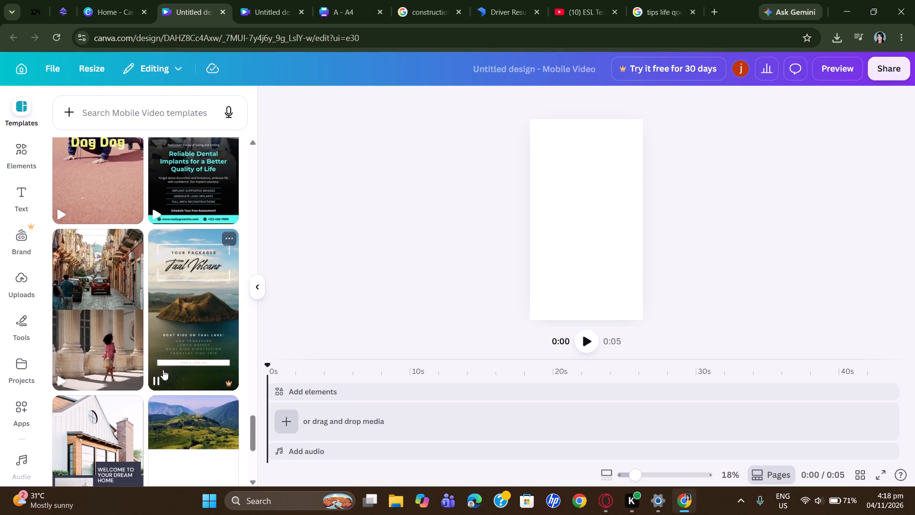
pyautogui.scroll(-4, 171, 375)
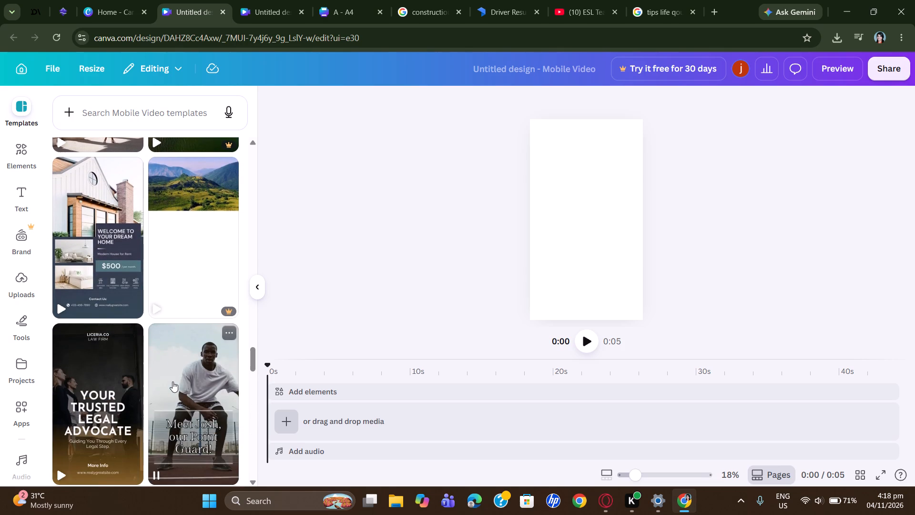
pyautogui.scroll(-6, 173, 384)
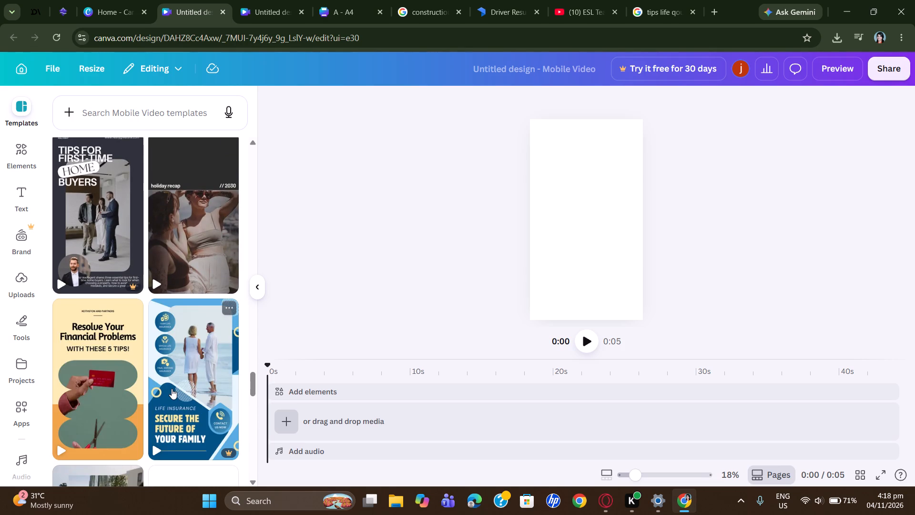
pyautogui.scroll(-5, 169, 389)
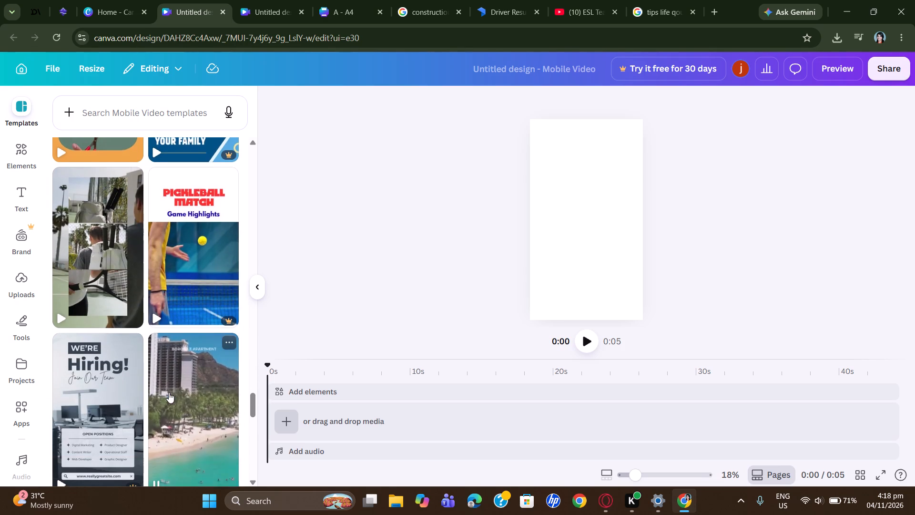
pyautogui.scroll(-4, 169, 392)
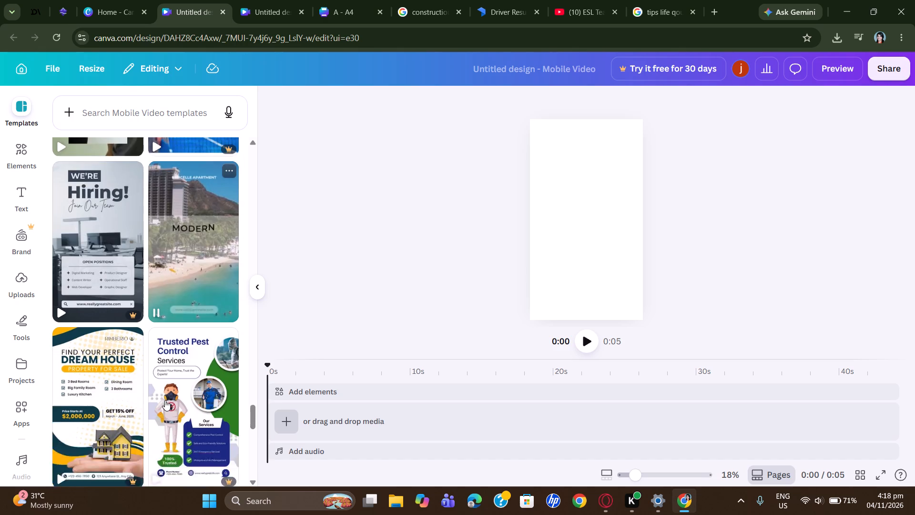
pyautogui.scroll(-1, 165, 400)
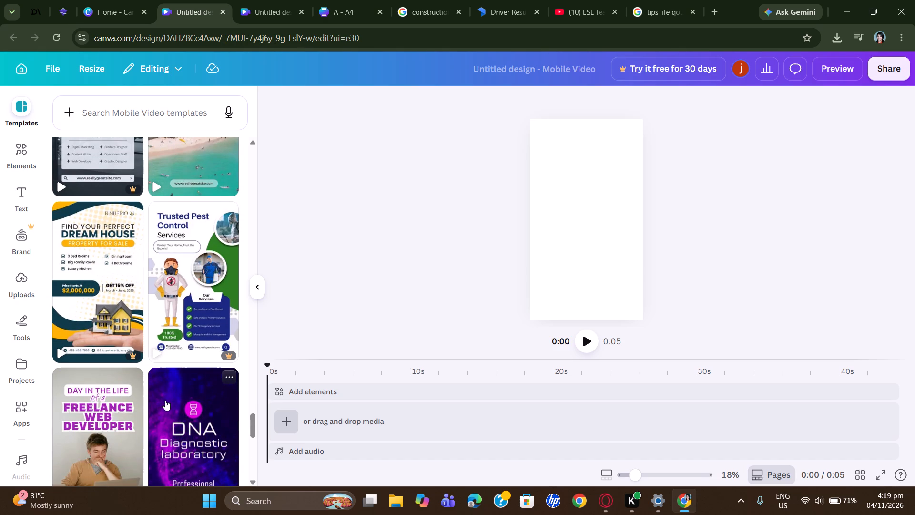
pyautogui.scroll(-4, 162, 405)
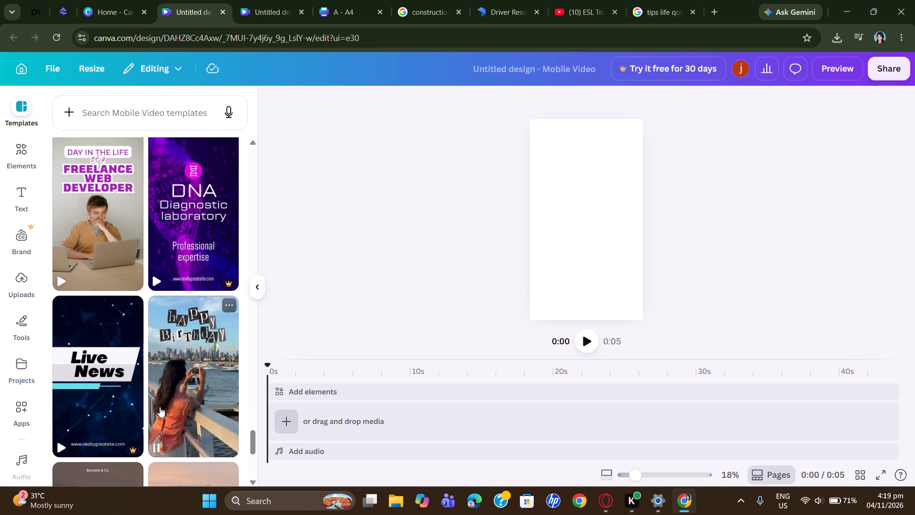
pyautogui.scroll(-2, 160, 407)
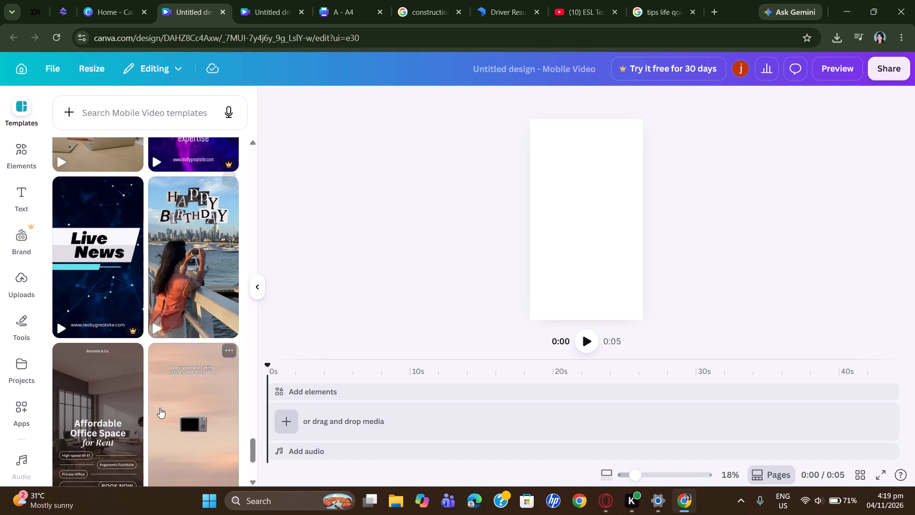
pyautogui.scroll(-4, 160, 408)
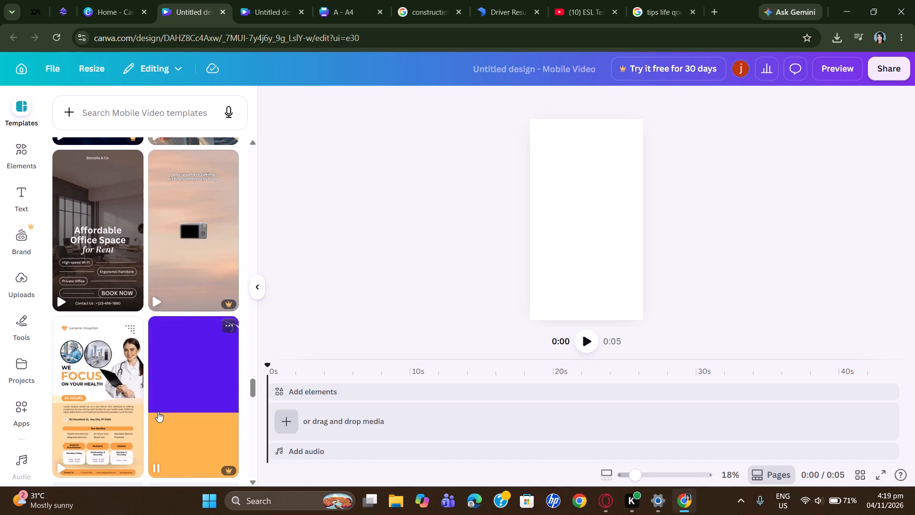
pyautogui.scroll(-2, 158, 412)
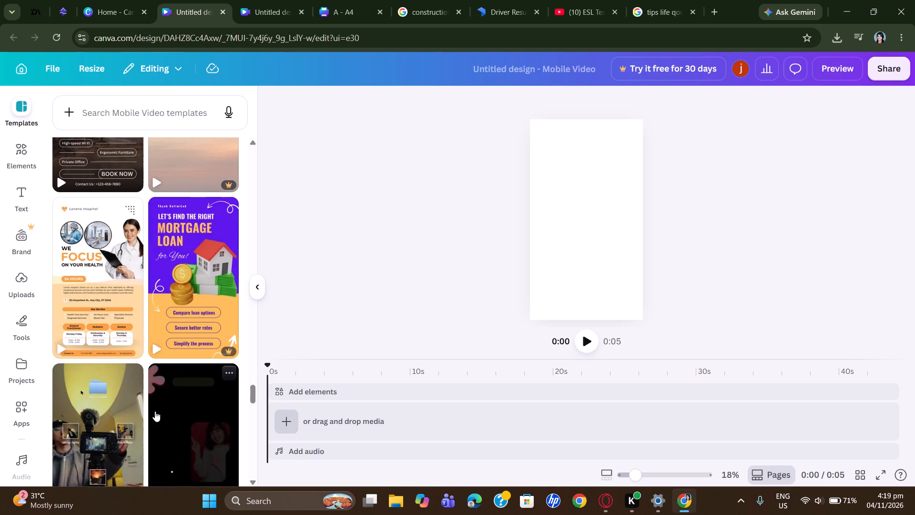
# Examine further Mobile Video template suggestions, comparing the lifestyle and tips designs as a possible base for the video.
pyautogui.scroll(-6, 154, 411)
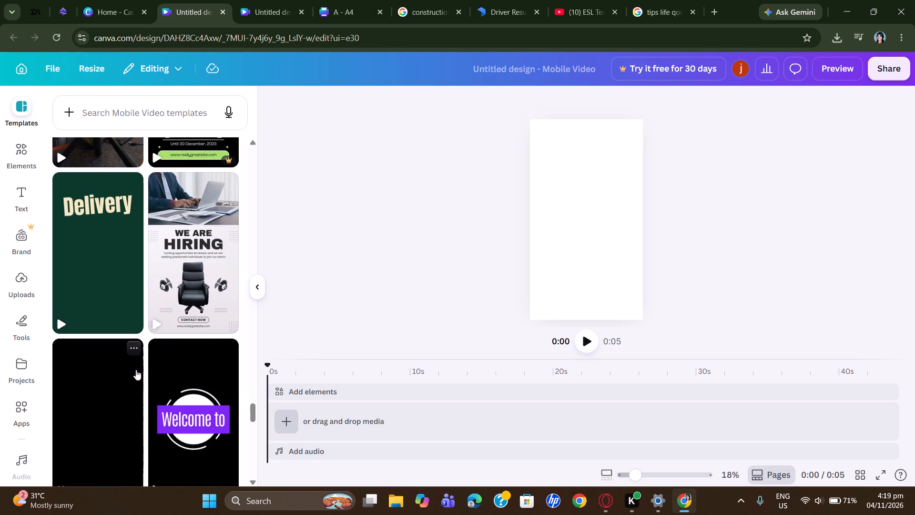
pyautogui.scroll(-1, 715, 206)
pyautogui.scroll(-3, 208, 373)
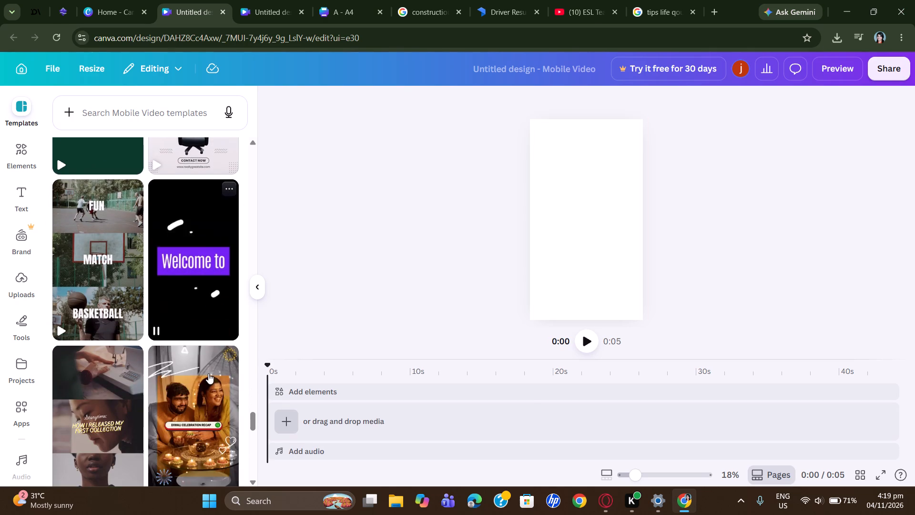
pyautogui.scroll(-5, 206, 375)
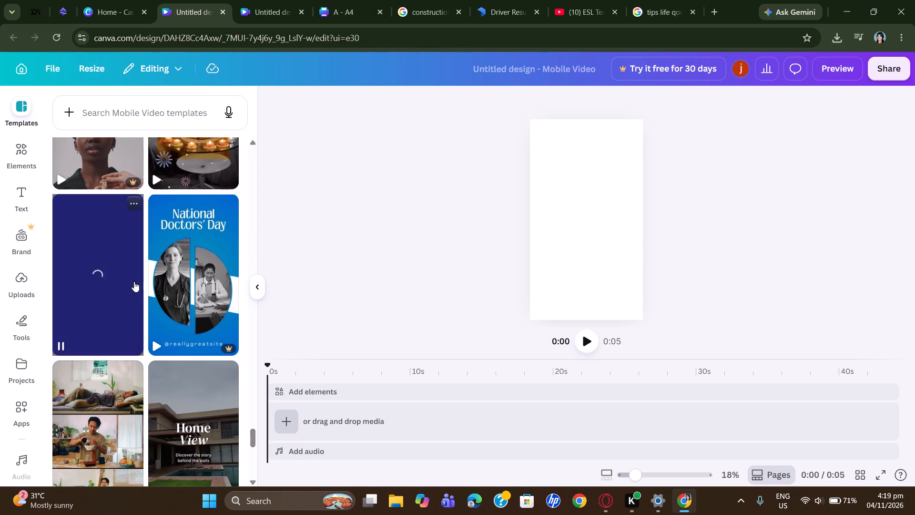
pyautogui.scroll(-4, 134, 300)
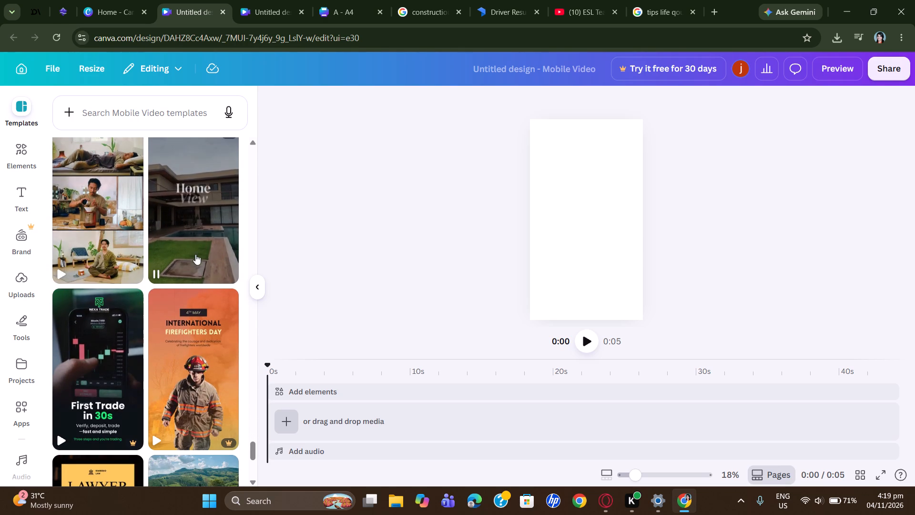
pyautogui.scroll(-4, 201, 288)
pyautogui.scroll(1, 203, 302)
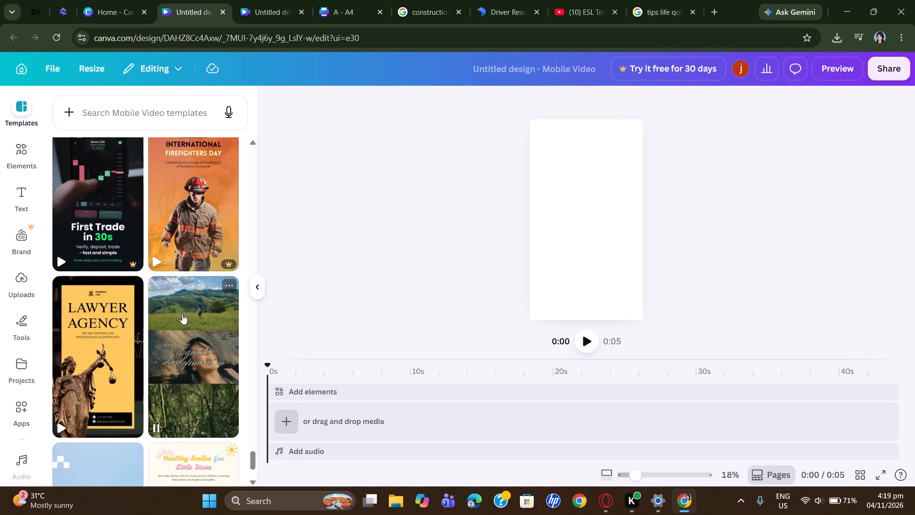
pyautogui.scroll(-2, 179, 319)
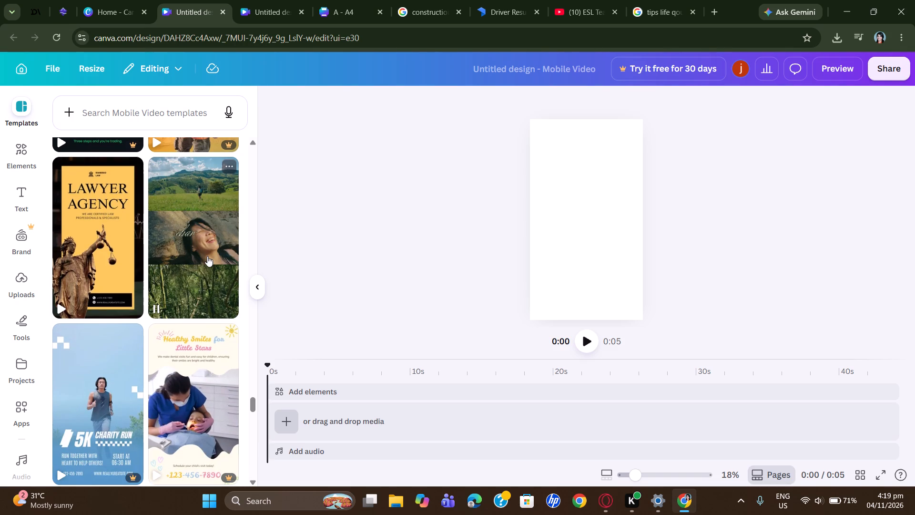
pyautogui.scroll(-5, 195, 280)
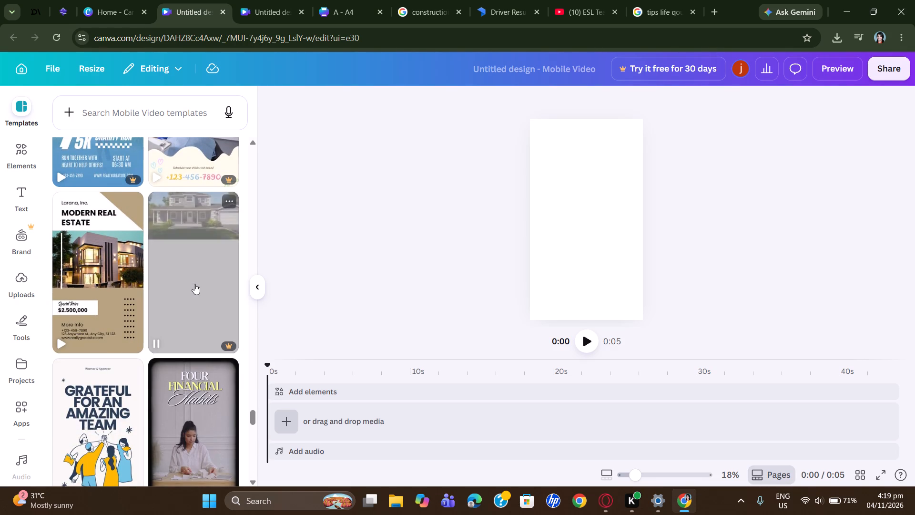
pyautogui.scroll(-5, 187, 298)
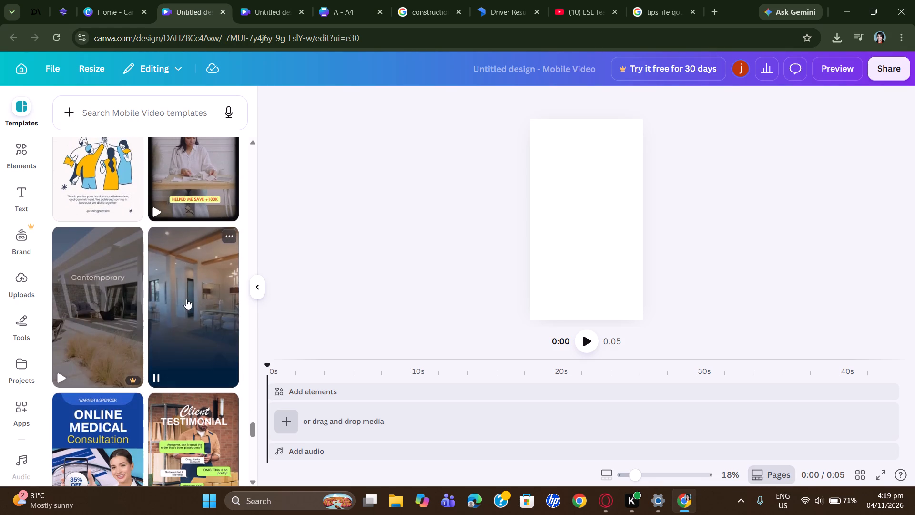
pyautogui.scroll(2, 186, 299)
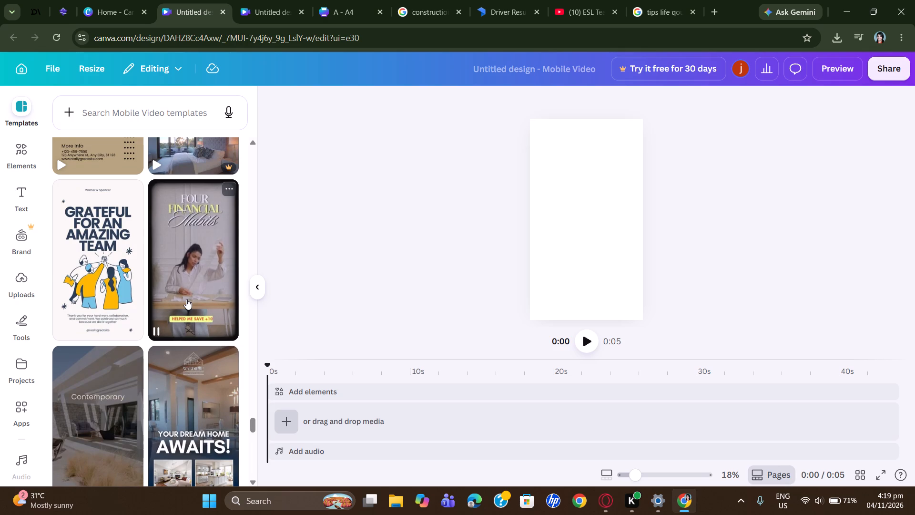
pyautogui.scroll(-3, 181, 306)
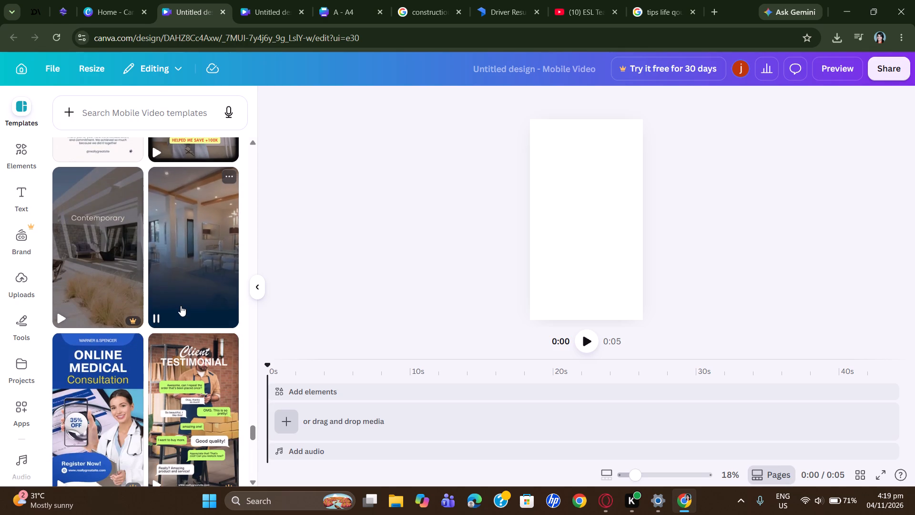
pyautogui.scroll(-3, 180, 308)
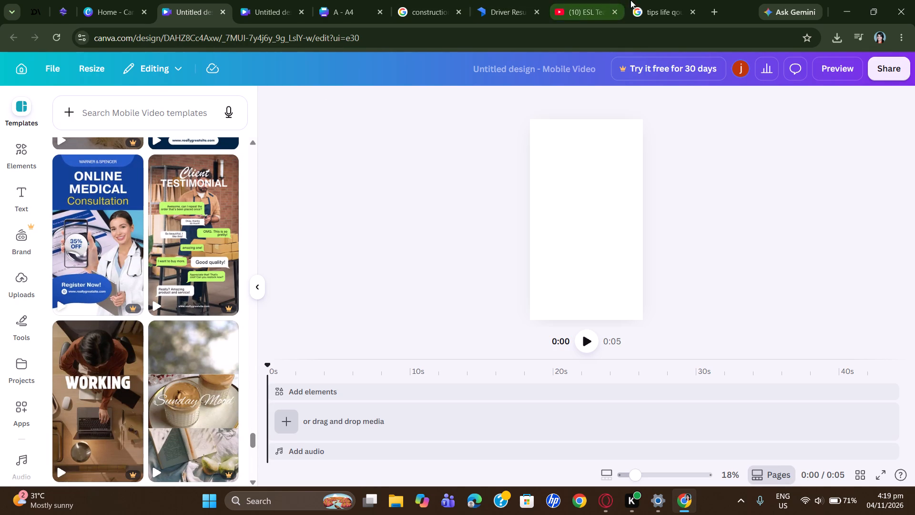
# In the other blank Mobile Video design, find and apply the Red and Black Bold Elegant Neon Car Coming Soon template.
pyautogui.click(645, 0)
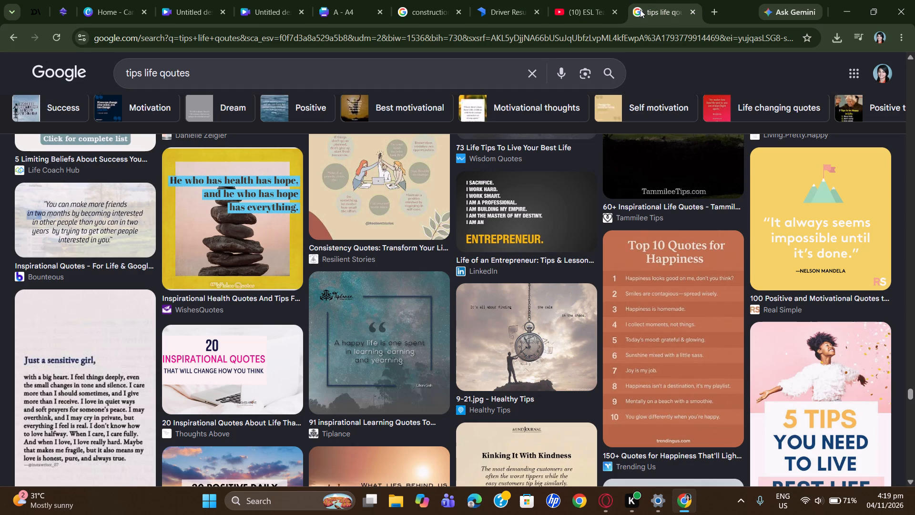
pyautogui.click(123, 0)
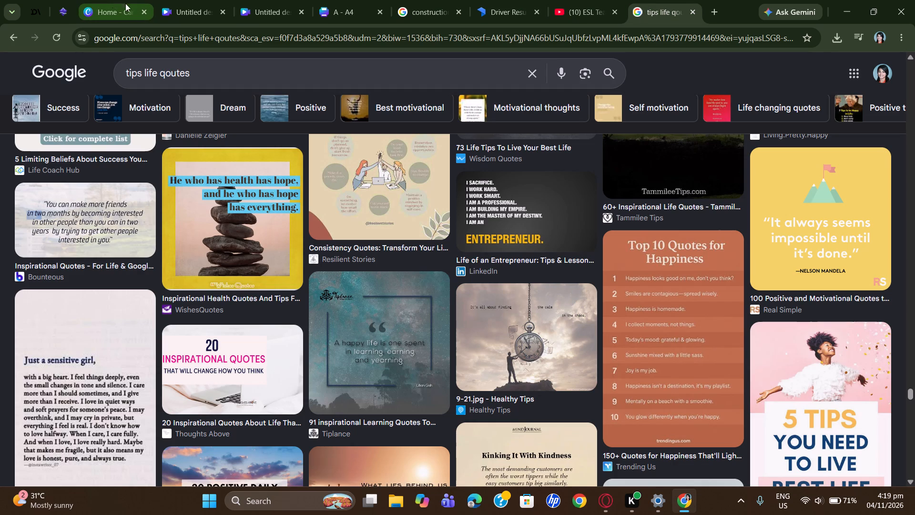
pyautogui.click(251, 0)
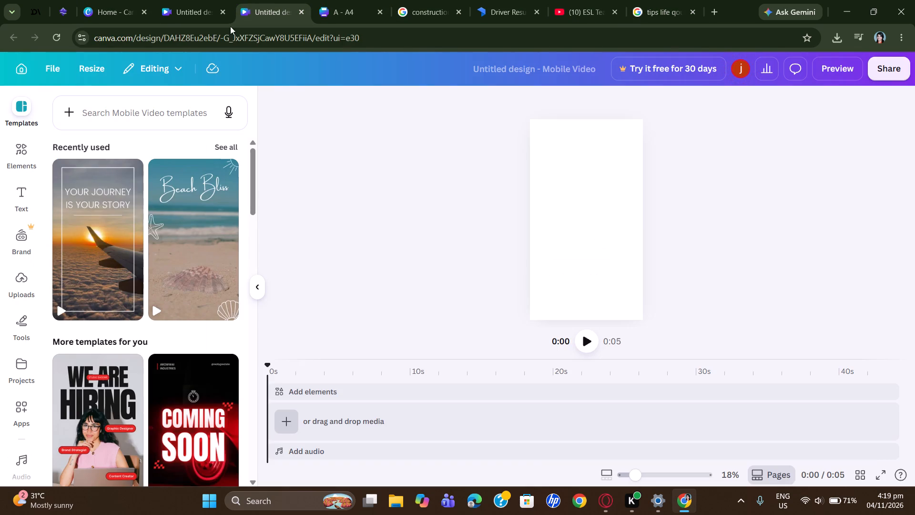
pyautogui.scroll(-8, 228, 165)
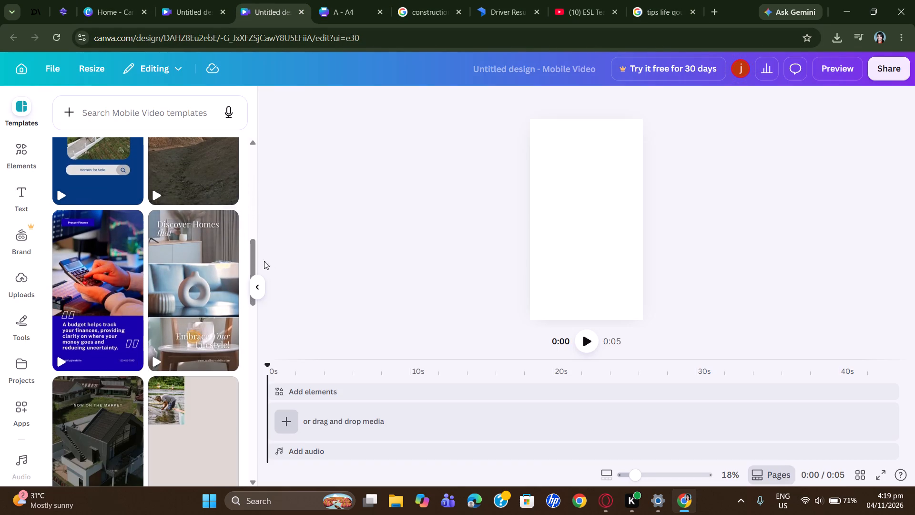
pyautogui.moveTo(254, 255); pyautogui.dragTo(275, 431)
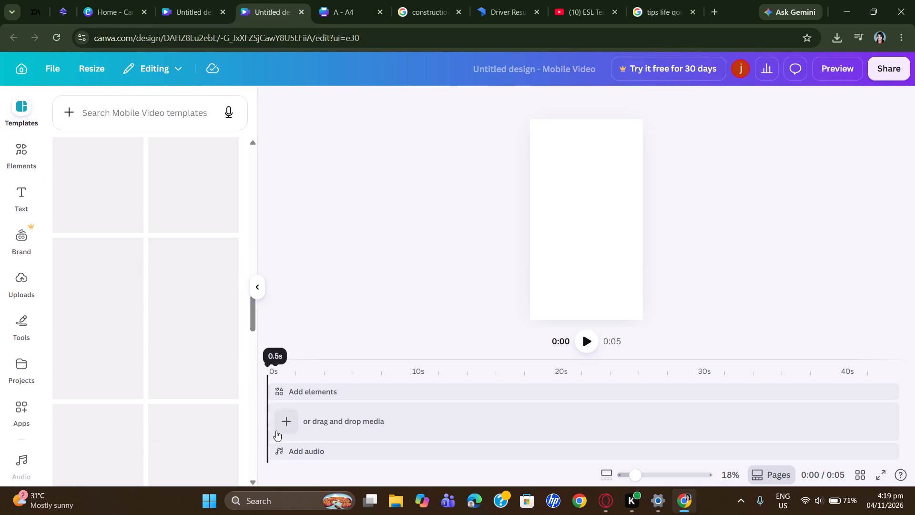
pyautogui.scroll(-2, 145, 347)
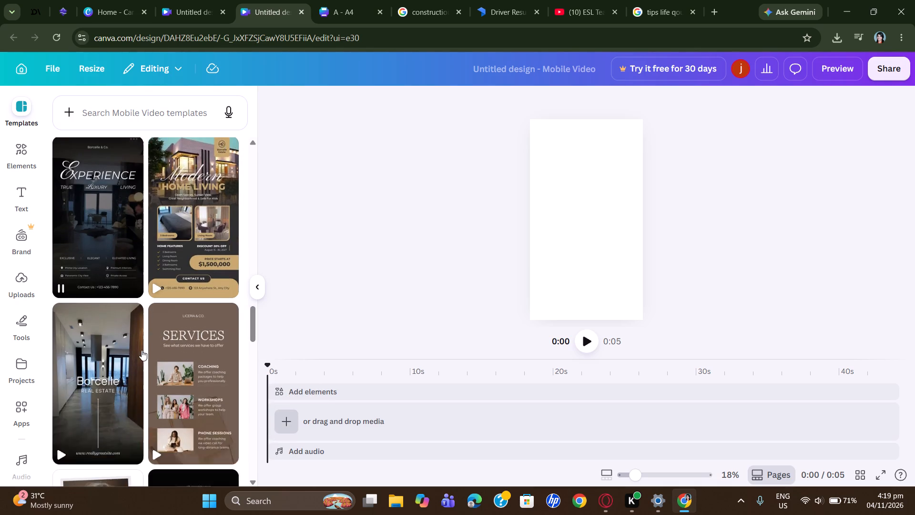
pyautogui.scroll(-8, 139, 355)
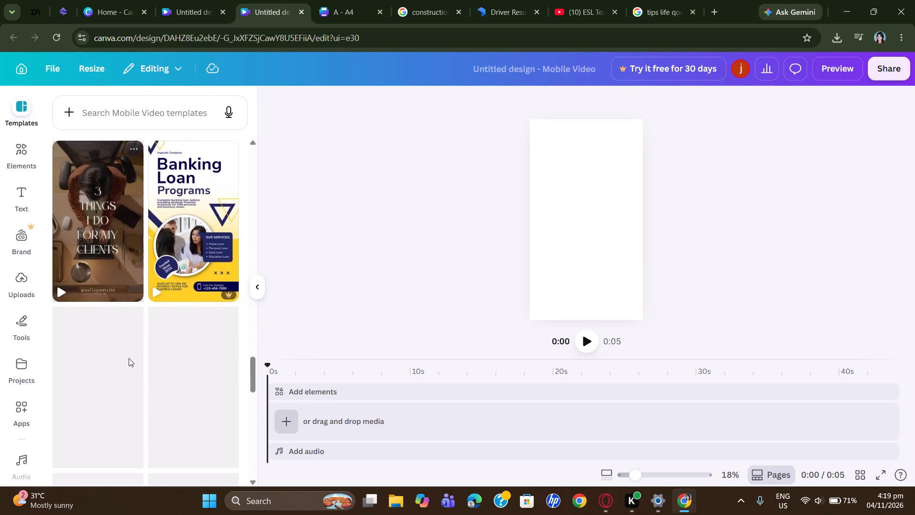
pyautogui.scroll(-4, 126, 358)
pyautogui.scroll(4, 125, 359)
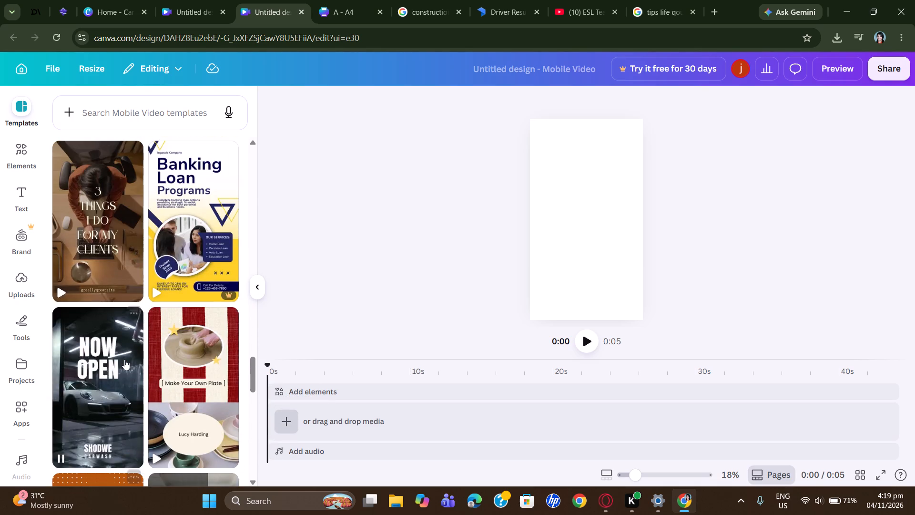
pyautogui.scroll(3, 120, 358)
pyautogui.click(177, 265)
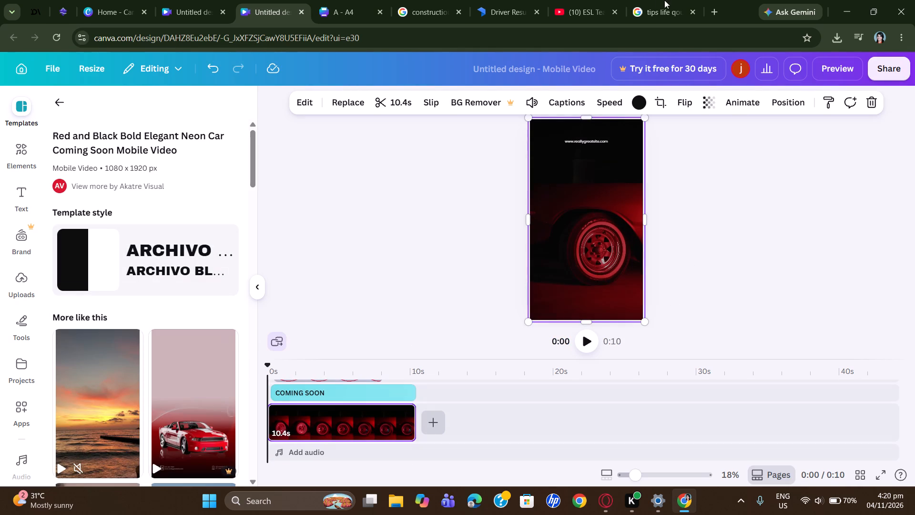
pyautogui.scroll(2, 418, 412)
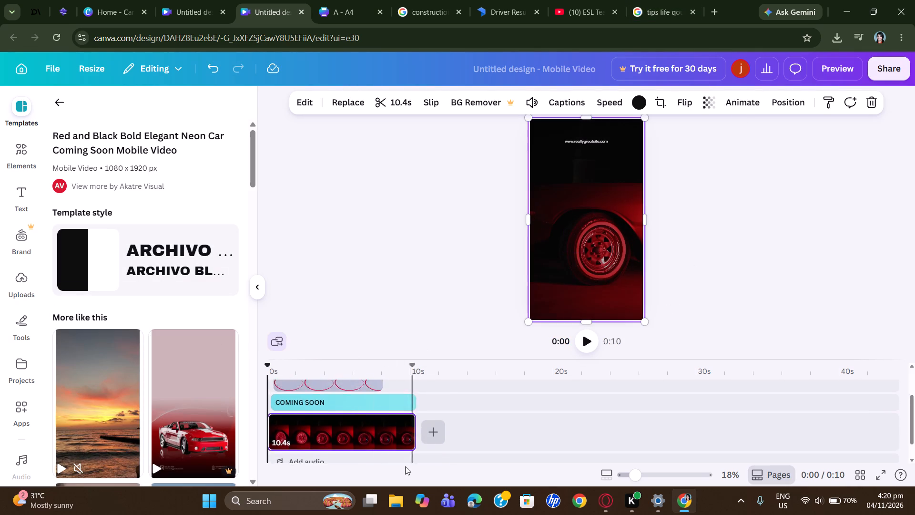
pyautogui.scroll(1, 405, 466)
pyautogui.scroll(1, 392, 419)
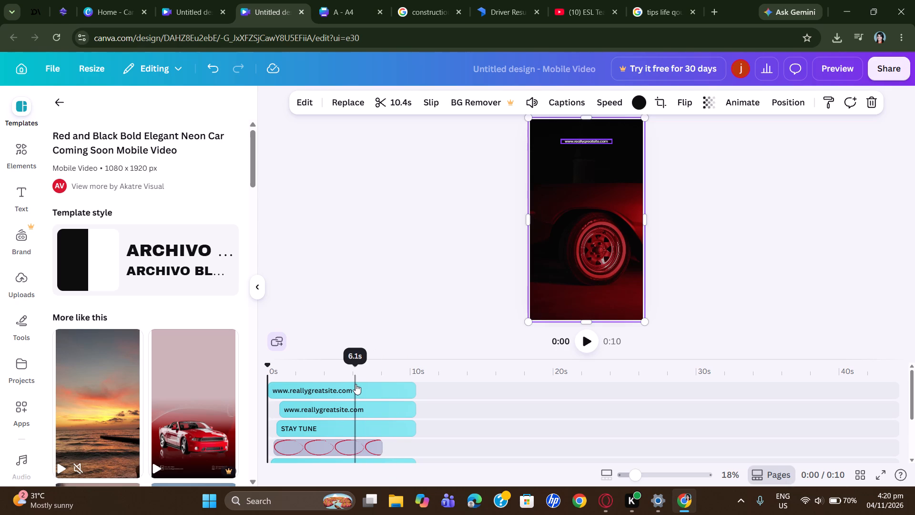
pyautogui.click(356, 384)
pyautogui.hscroll(7, 571, 449)
pyautogui.press('Delete')
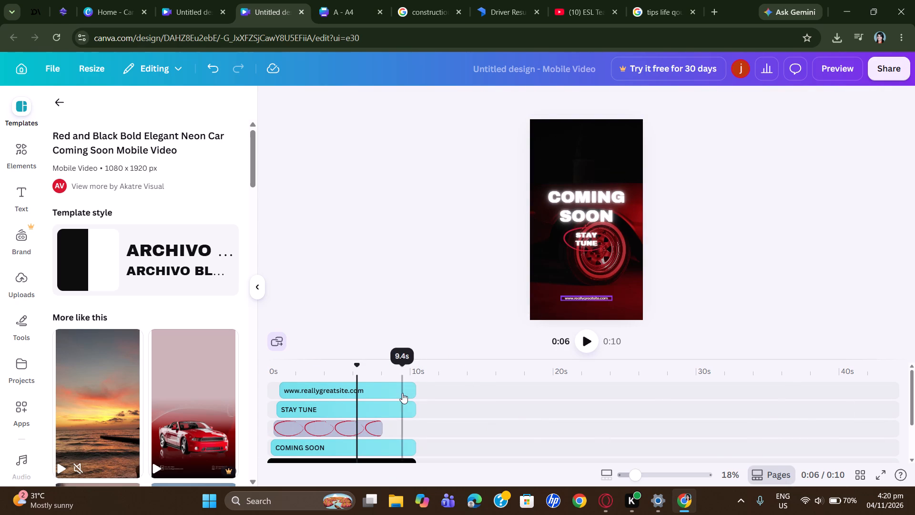
pyautogui.click(389, 392)
pyautogui.press('Delete')
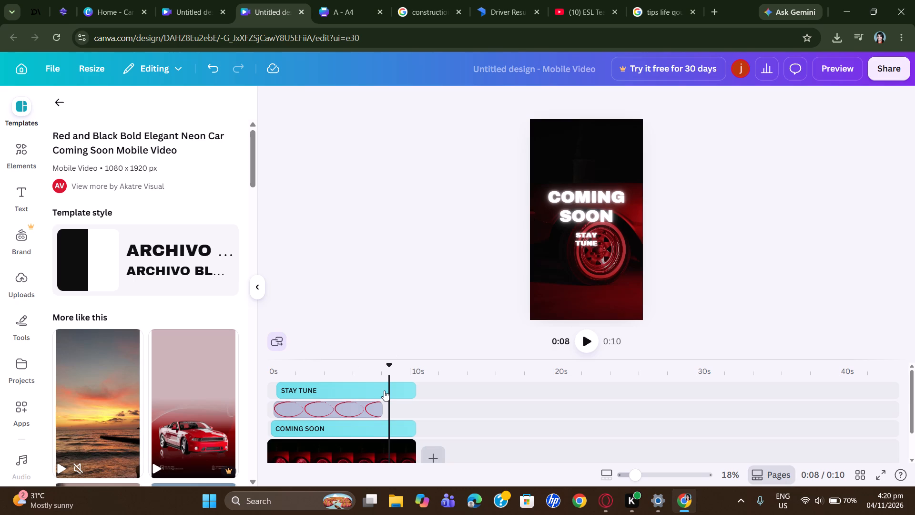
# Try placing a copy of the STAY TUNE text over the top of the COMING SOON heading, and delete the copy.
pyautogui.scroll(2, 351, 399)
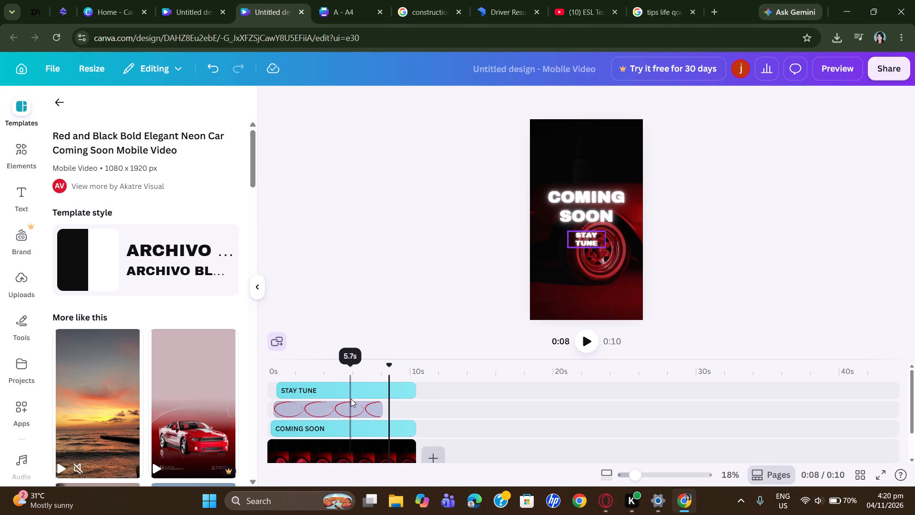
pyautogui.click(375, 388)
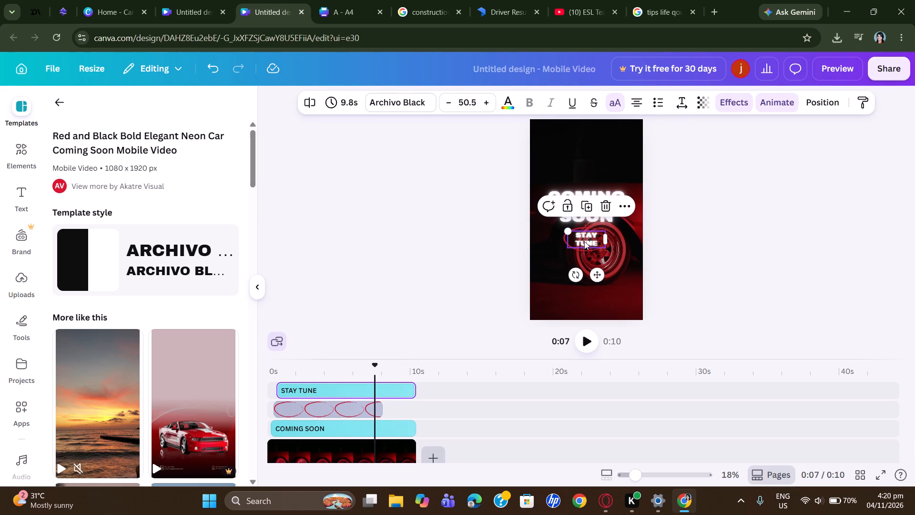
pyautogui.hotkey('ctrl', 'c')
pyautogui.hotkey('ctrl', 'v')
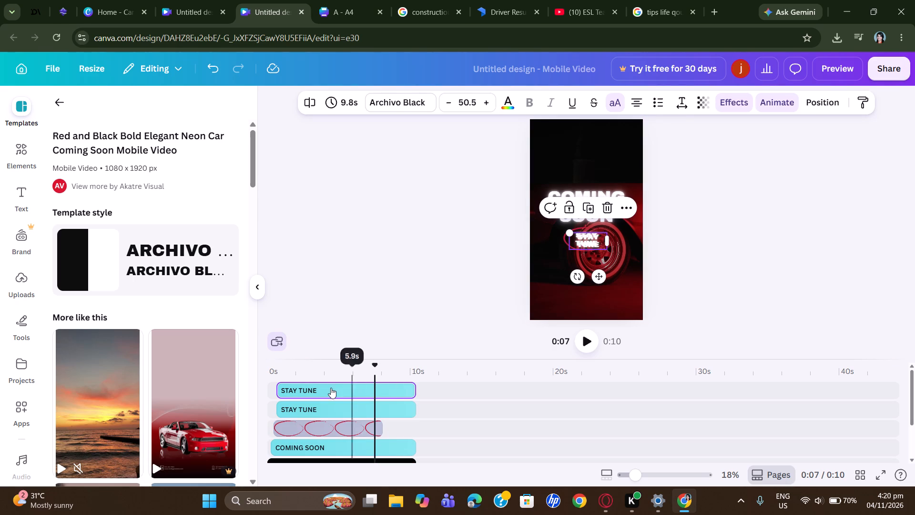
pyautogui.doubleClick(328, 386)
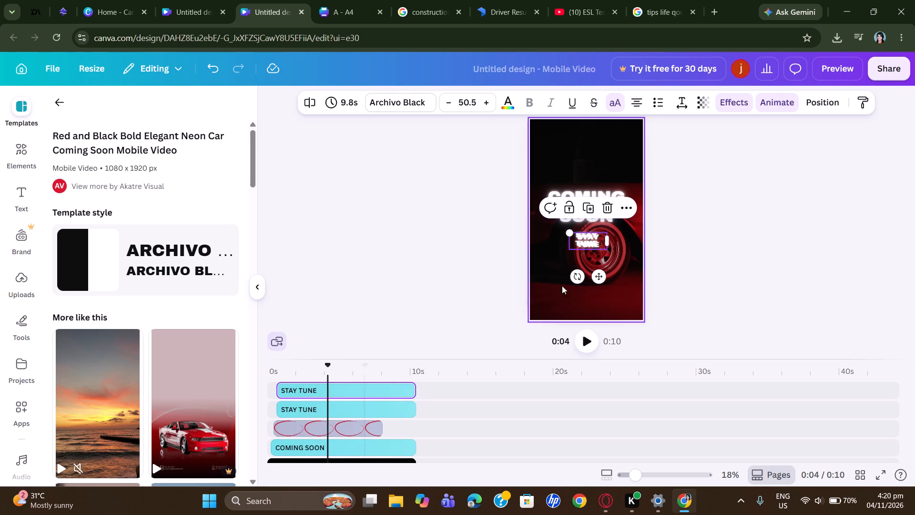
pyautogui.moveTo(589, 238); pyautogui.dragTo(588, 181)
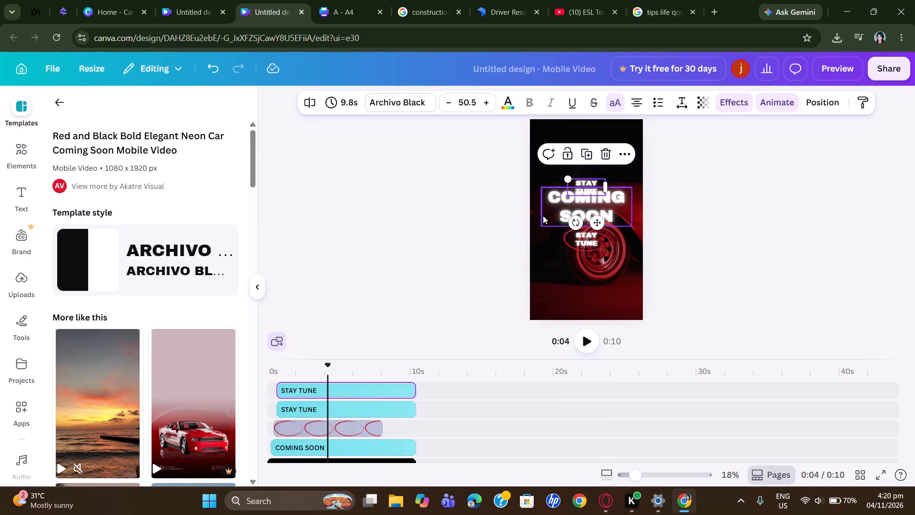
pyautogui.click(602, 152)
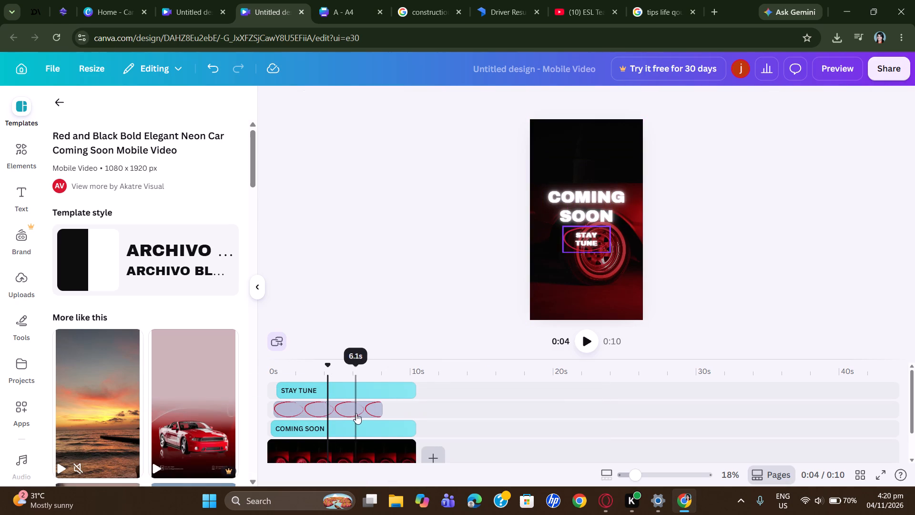
# Replace the COMING SOON heading text with "It Always seems impossible", taken from the Nelson Mandela quote in the Google image results.
pyautogui.scroll(2, 365, 423)
pyautogui.click(368, 428)
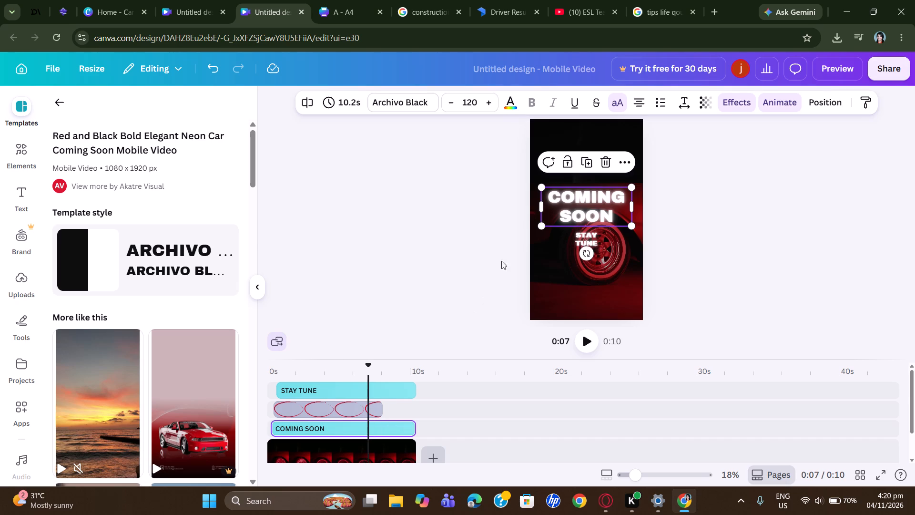
pyautogui.doubleClick(585, 201)
pyautogui.hotkey('ctrl', 'a')
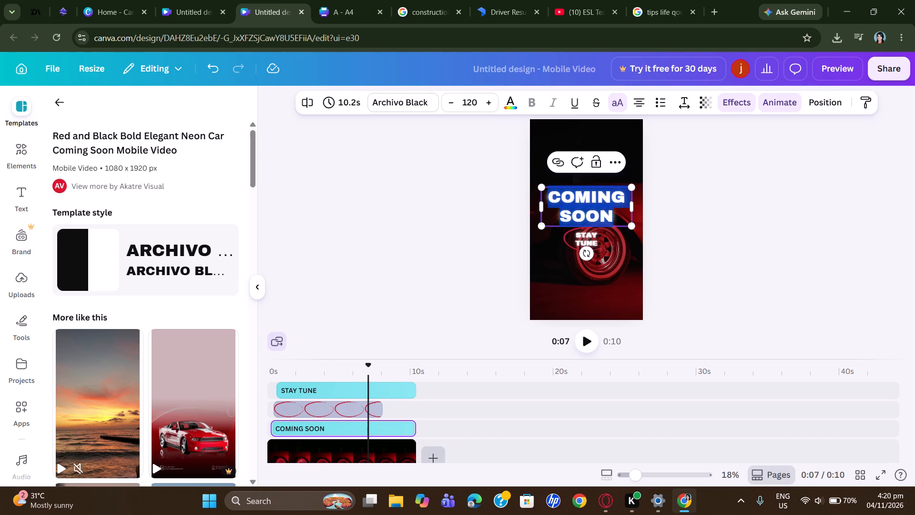
pyautogui.click(649, 0)
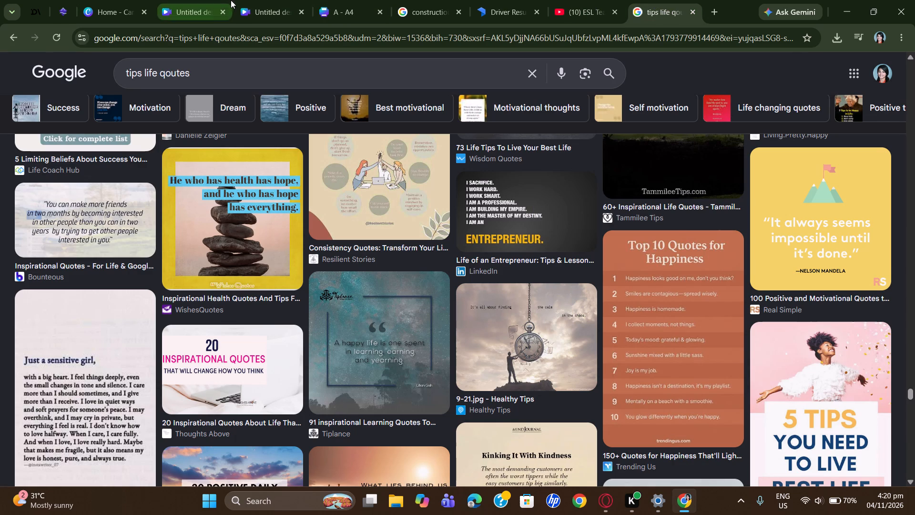
pyautogui.click(247, 0)
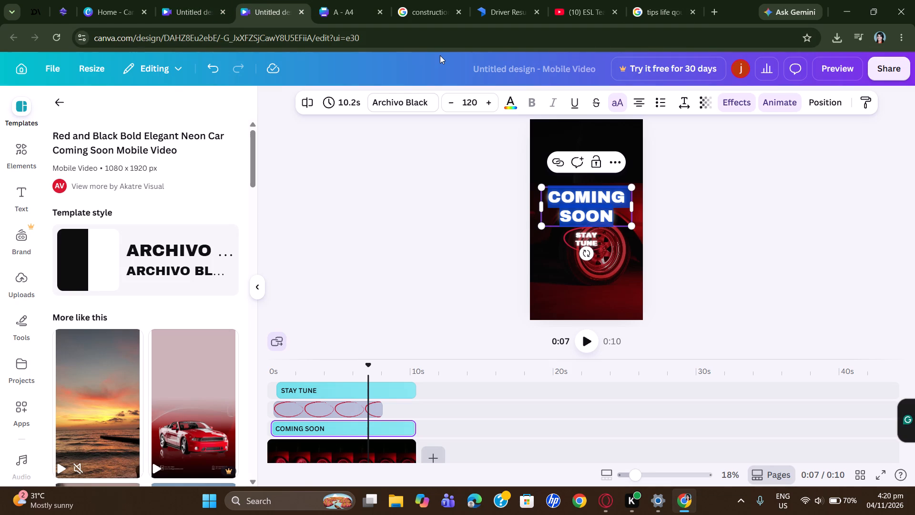
pyautogui.hotkey('shift', 'i')
pyautogui.write('t Always')
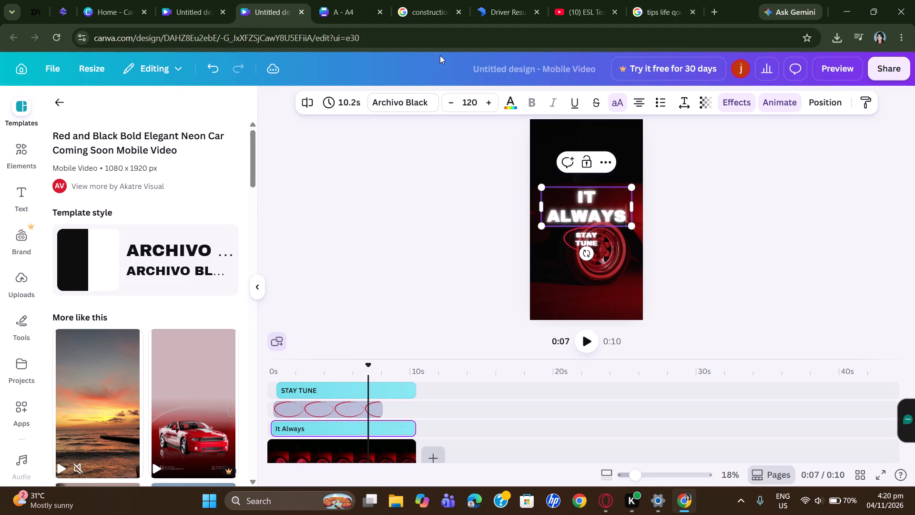
pyautogui.press('space')
pyautogui.write('seems')
pyautogui.press('space')
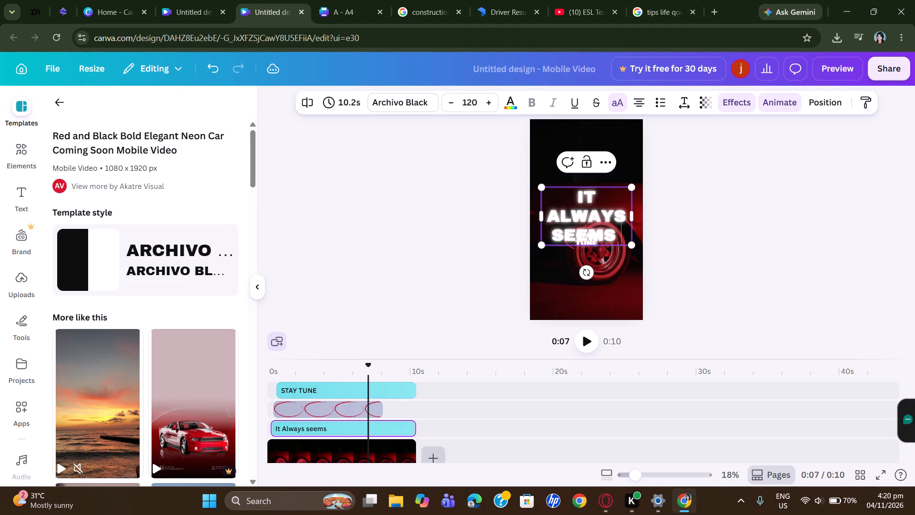
pyautogui.write('impossible')
pyautogui.press('space')
# Set the font size of the whole "It Always seems impossible" text to 50.
pyautogui.hotkey('ctrl', 'a')
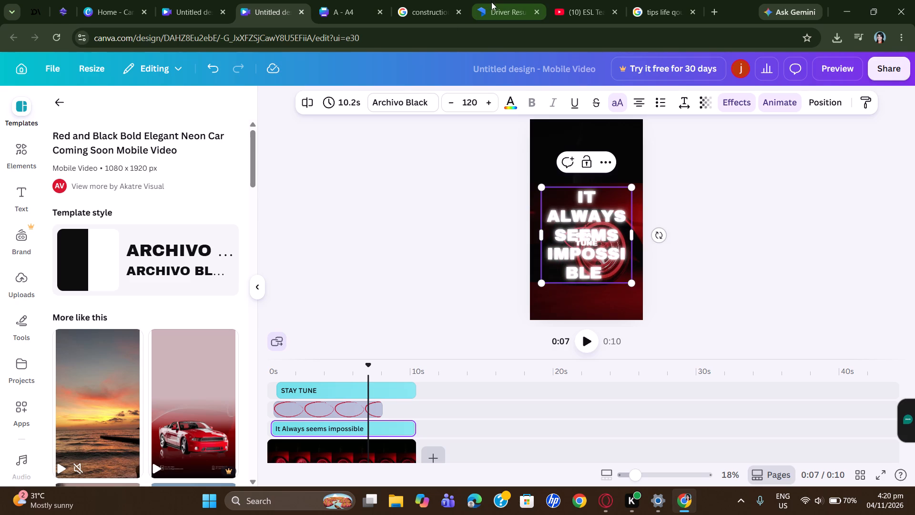
pyautogui.tripleClick(452, 101)
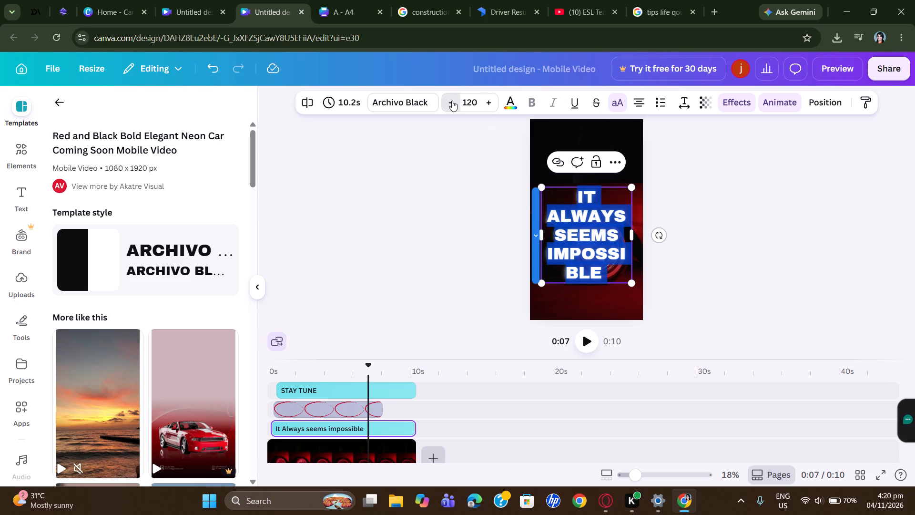
pyautogui.click(452, 101)
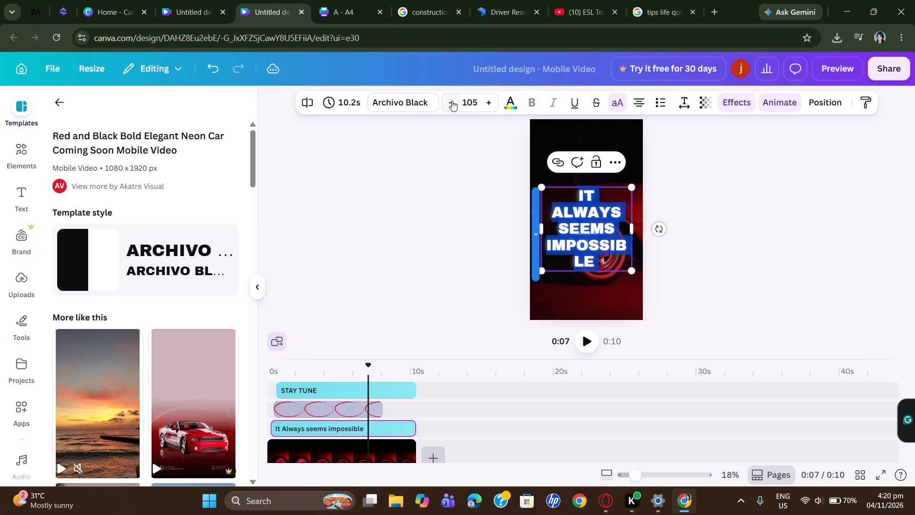
pyautogui.moveTo(481, 95); pyautogui.dragTo(478, 95)
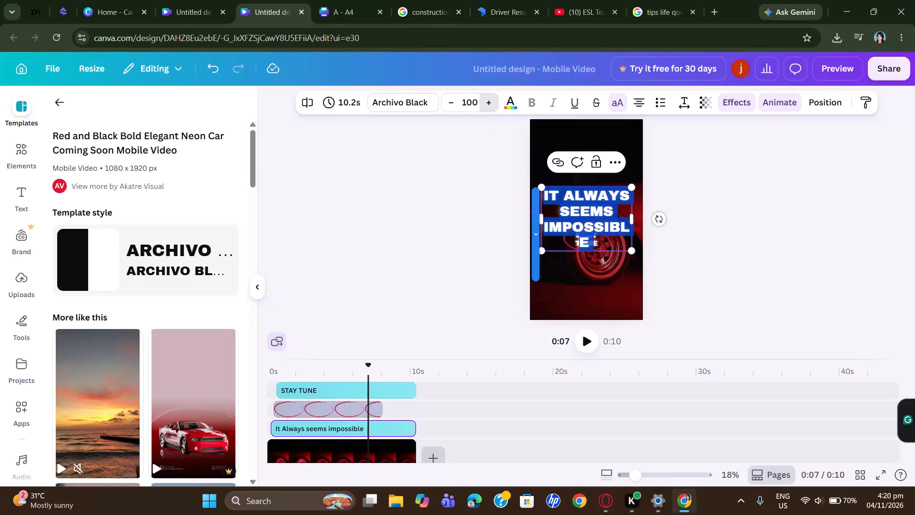
pyautogui.moveTo(478, 95); pyautogui.dragTo(476, 95)
pyautogui.click(468, 104)
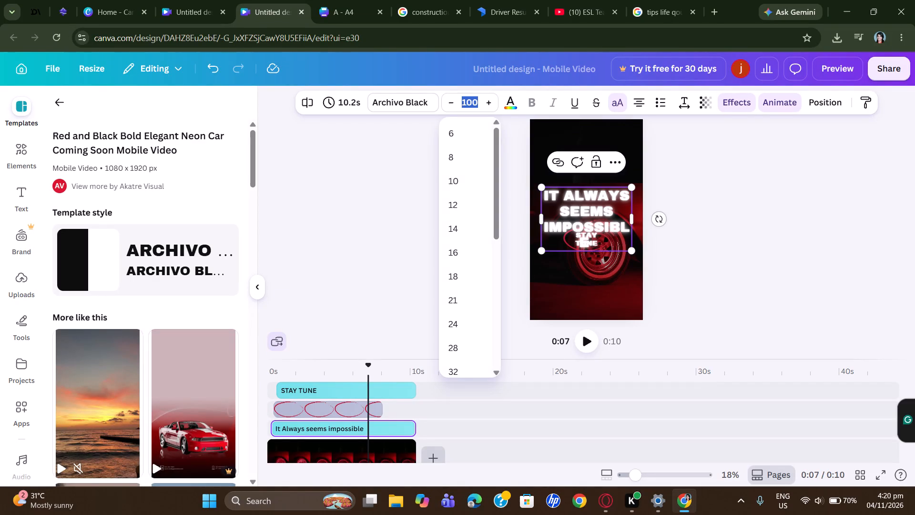
pyautogui.write('50')
pyautogui.press('Return')
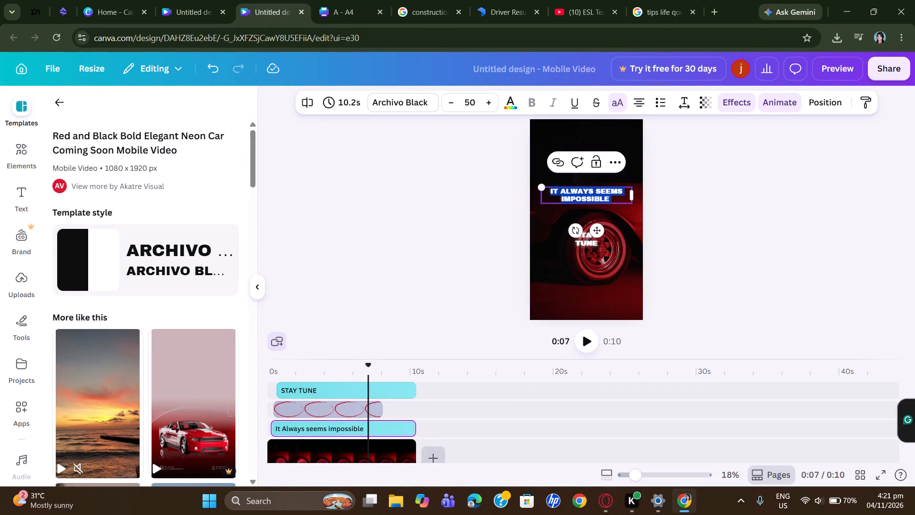
pyautogui.click(613, 197)
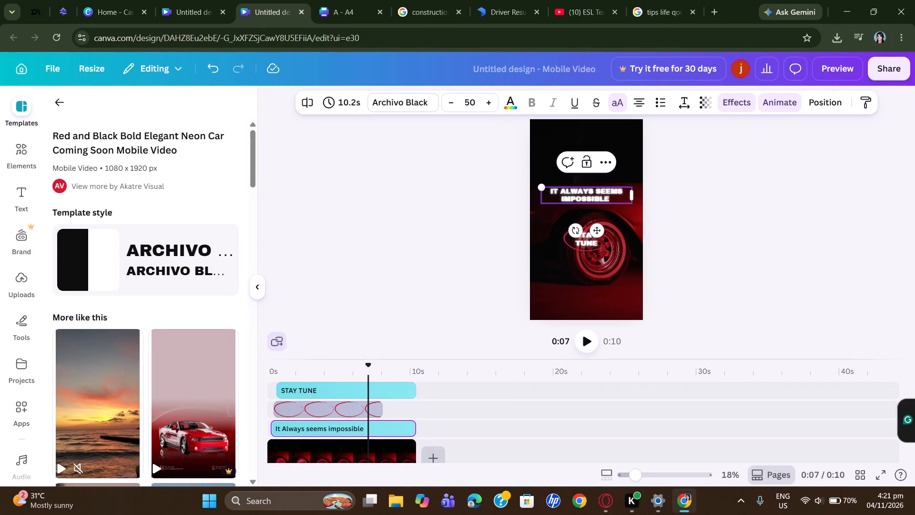
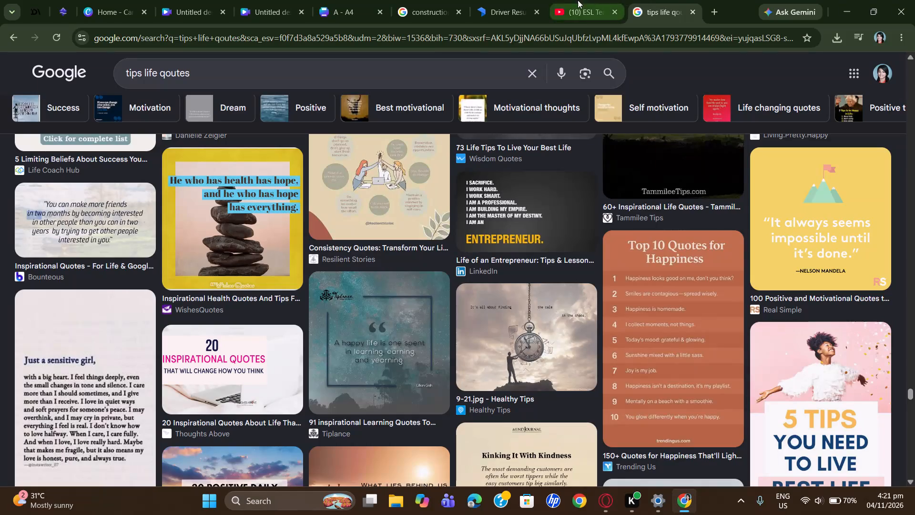
# Extend the "It Always seems impossible" heading in the video with "until it's done!".
pyautogui.click(267, 0)
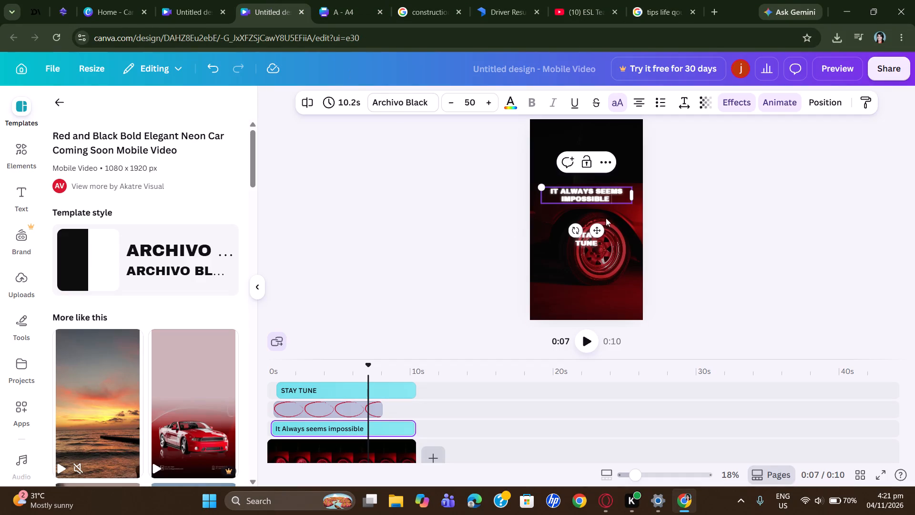
pyautogui.write('un')
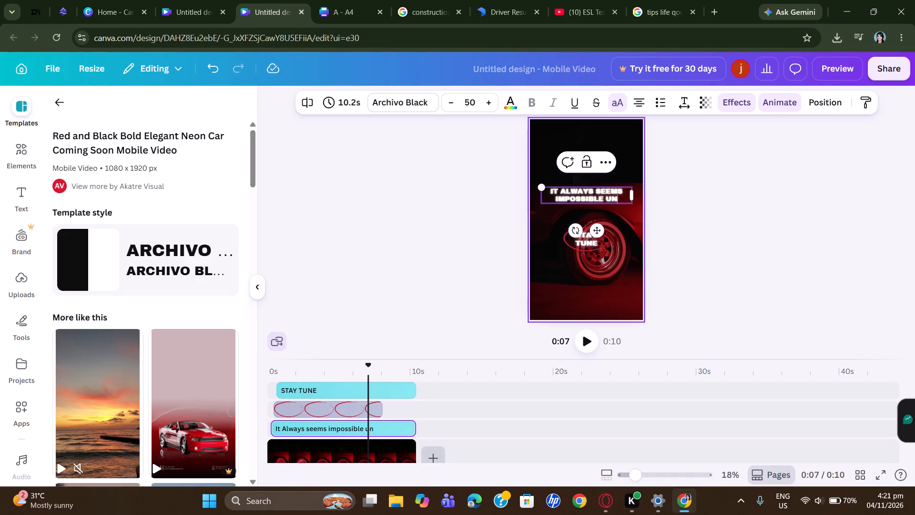
pyautogui.write('til')
pyautogui.hotkey('shift', 'Return')
pyautogui.write("it's done")
pyautogui.hotkey('shift', '!')
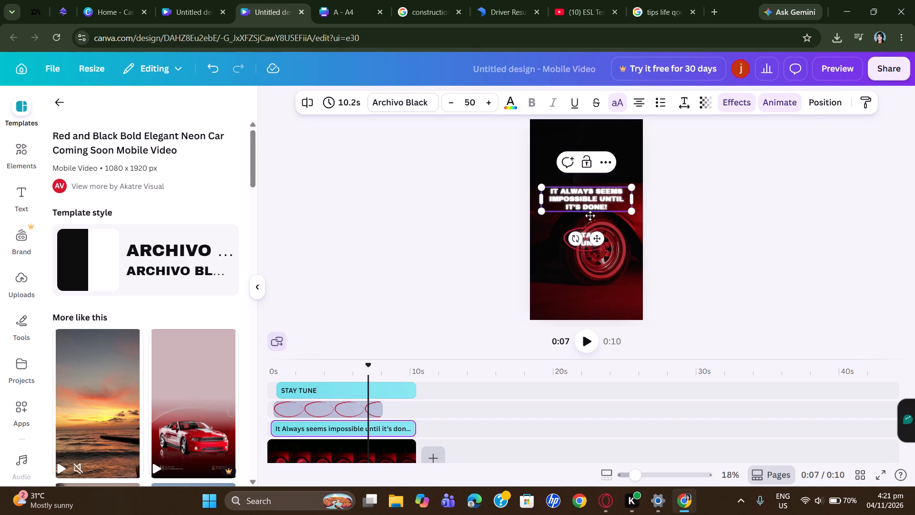
pyautogui.click(630, 149)
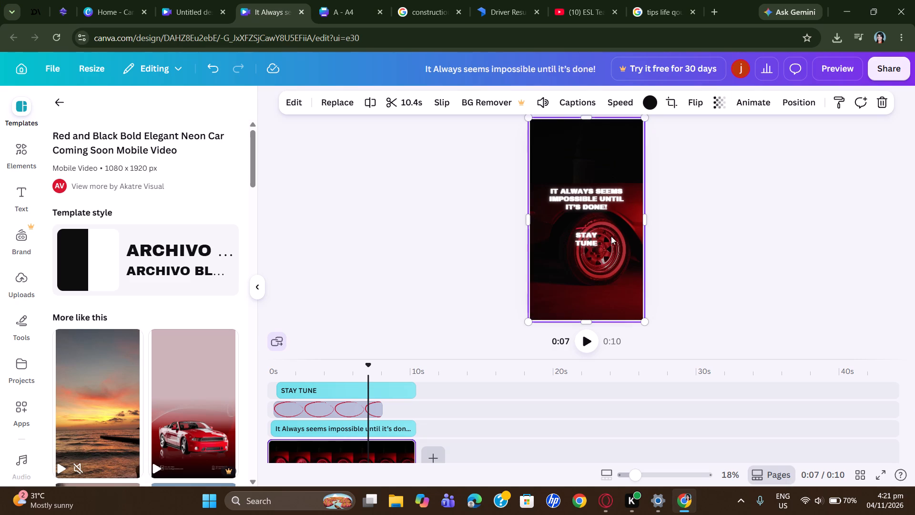
# Move the quote text up into the dark area above the car, centred across the frame.
pyautogui.moveTo(599, 199); pyautogui.dragTo(607, 175)
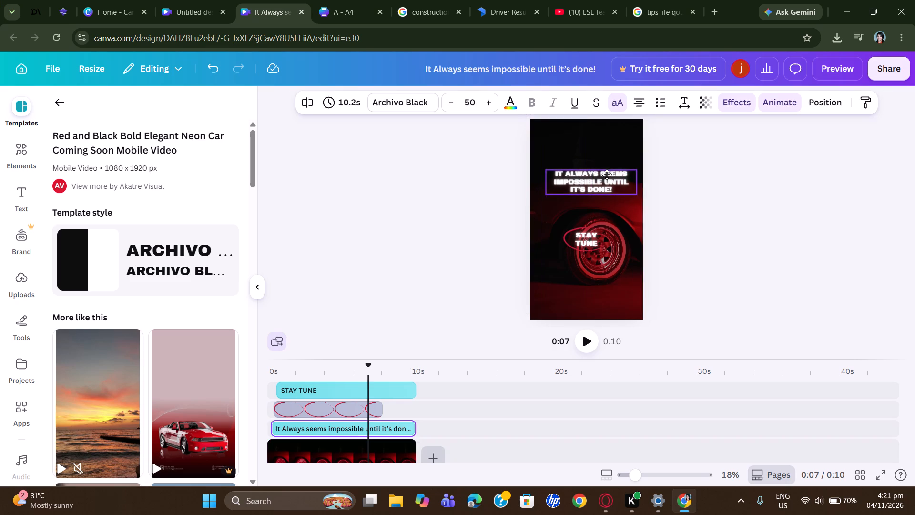
pyautogui.moveTo(607, 175); pyautogui.dragTo(601, 166)
# Set the font size of the whole quote text to 63.
pyautogui.click(601, 167)
pyautogui.doubleClick(601, 167)
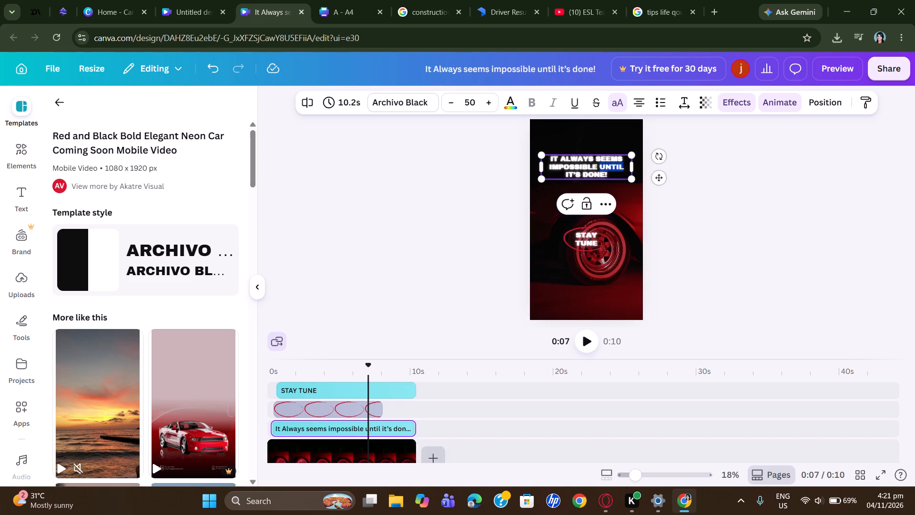
pyautogui.hotkey('ctrl', 'a')
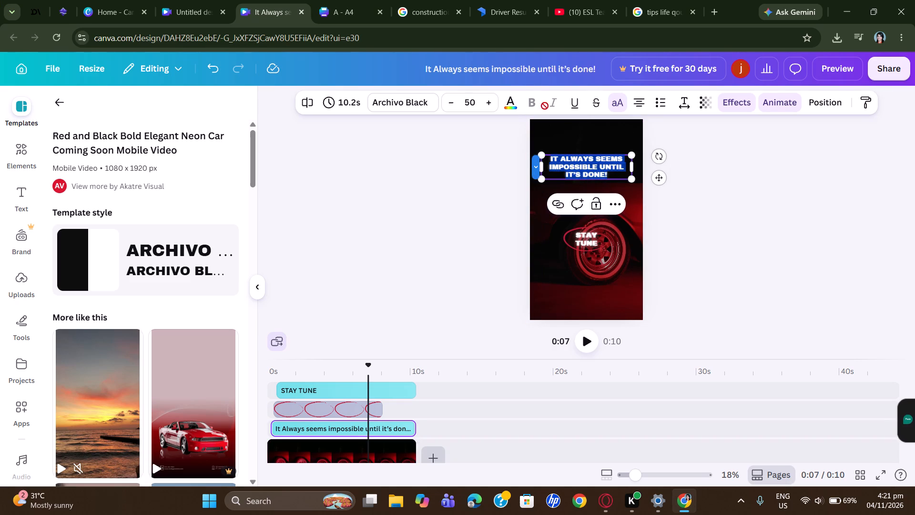
pyautogui.click(484, 99)
pyautogui.click(486, 99)
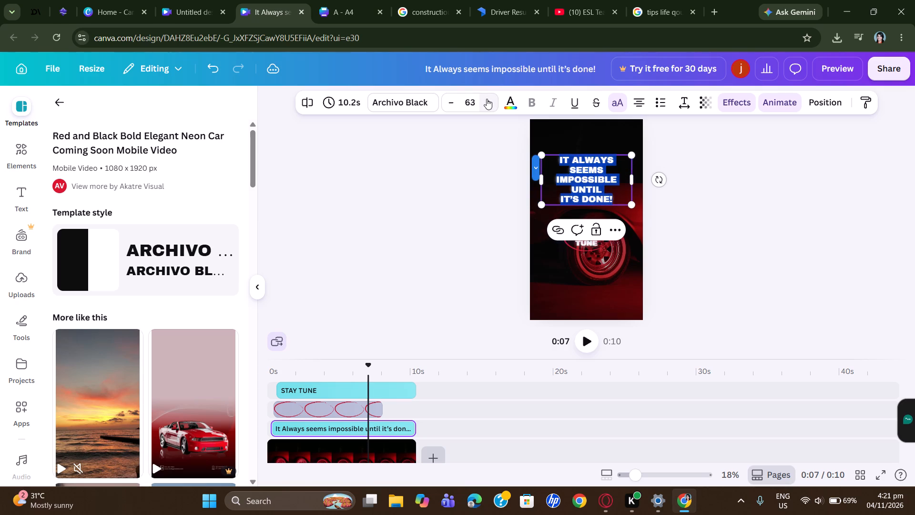
pyautogui.click(453, 100)
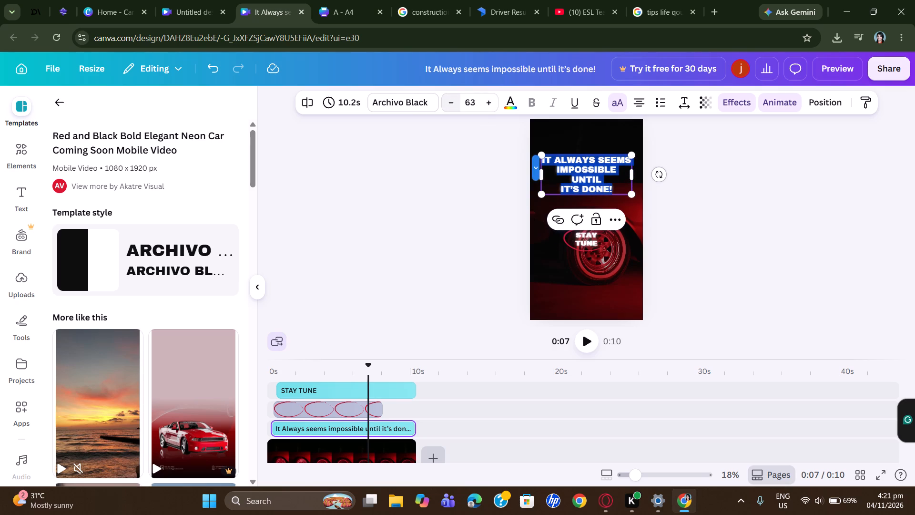
pyautogui.click(484, 104)
pyautogui.click(567, 281)
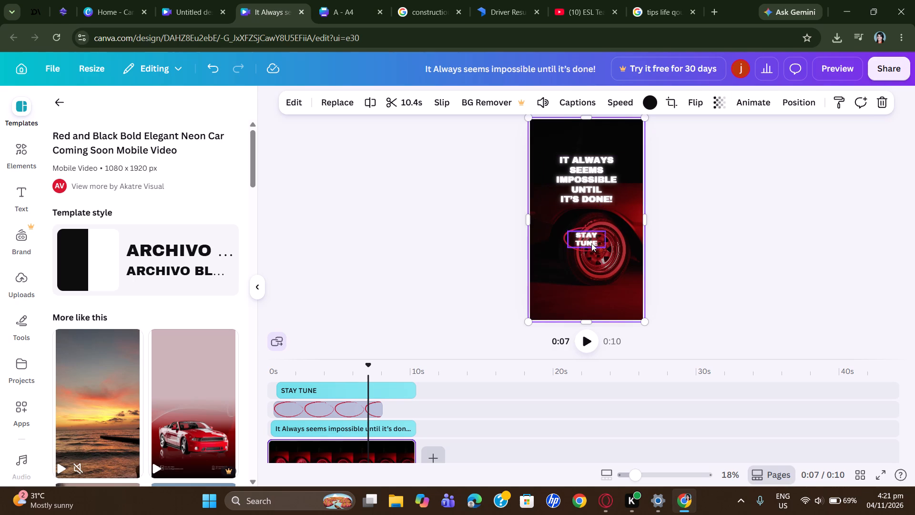
# Play the video to check the enlarged quote against the STAY TUNE text and the other timeline layers.
pyautogui.click(593, 165)
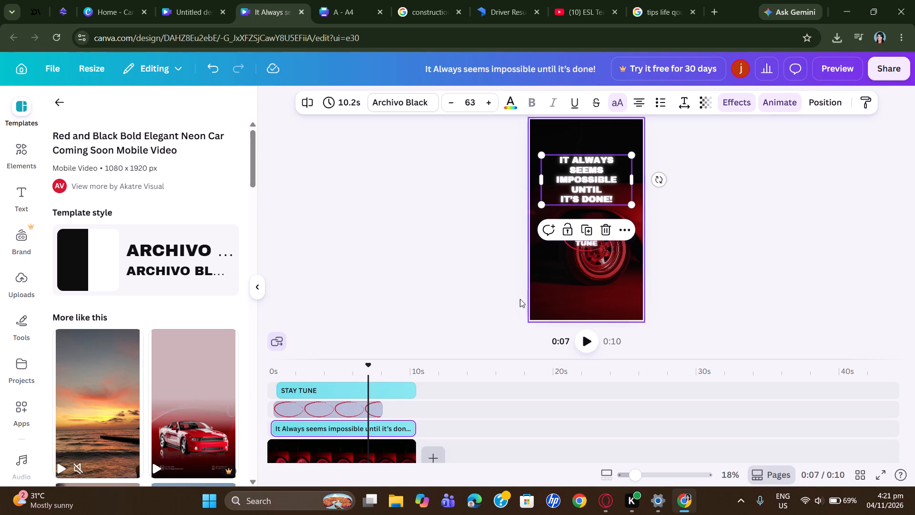
pyautogui.scroll(-3, 569, 427)
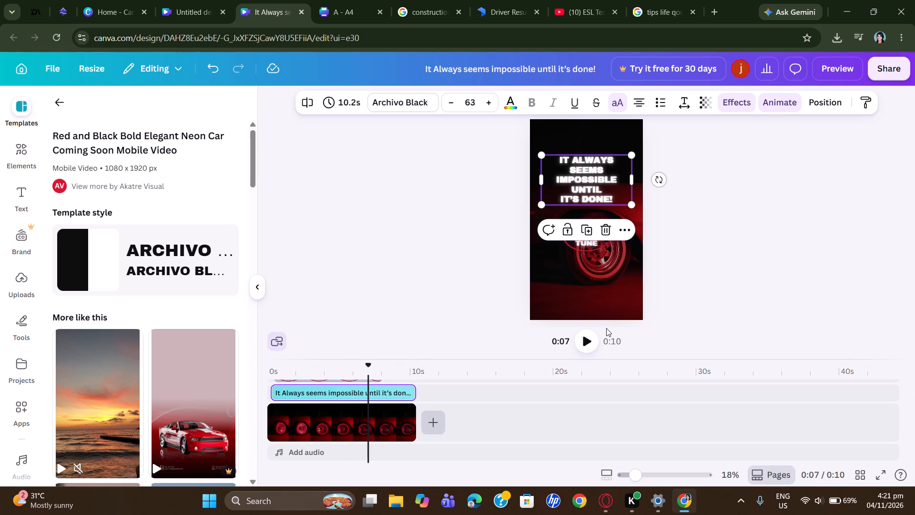
pyautogui.click(589, 340)
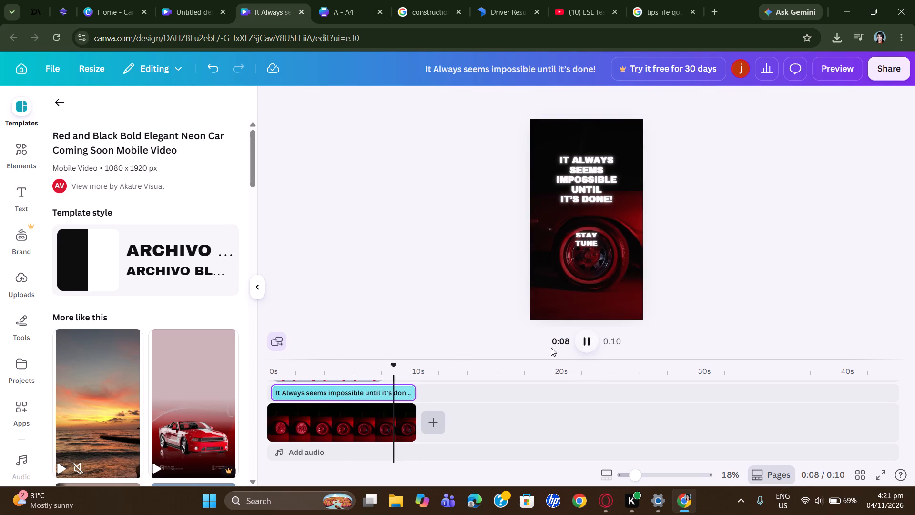
pyautogui.scroll(3, 373, 401)
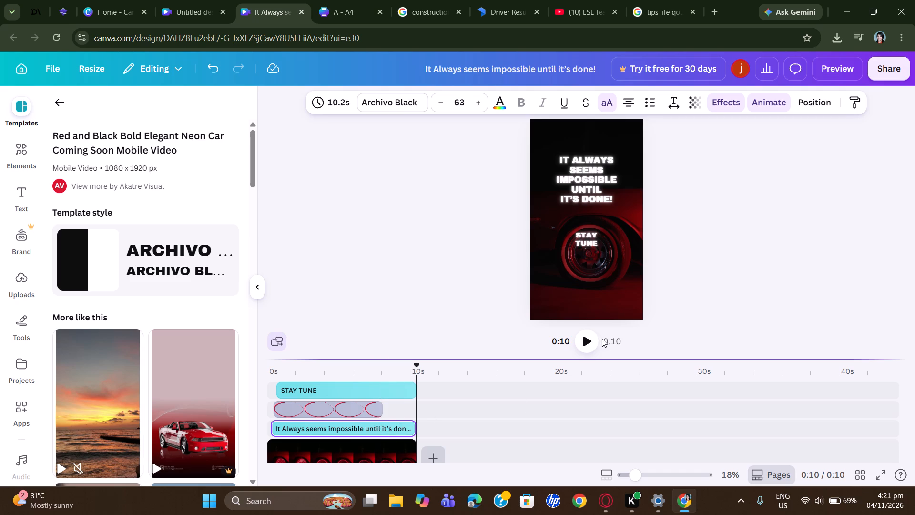
pyautogui.click(584, 342)
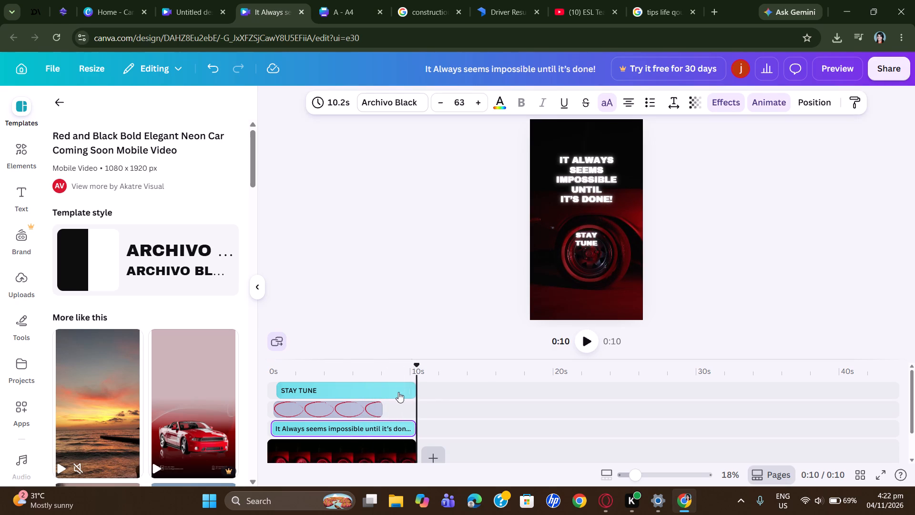
# Extend the red circle outline's clip on the timeline so it ends with the video at about 10 s.
pyautogui.click(363, 407)
pyautogui.moveTo(382, 411); pyautogui.dragTo(405, 412)
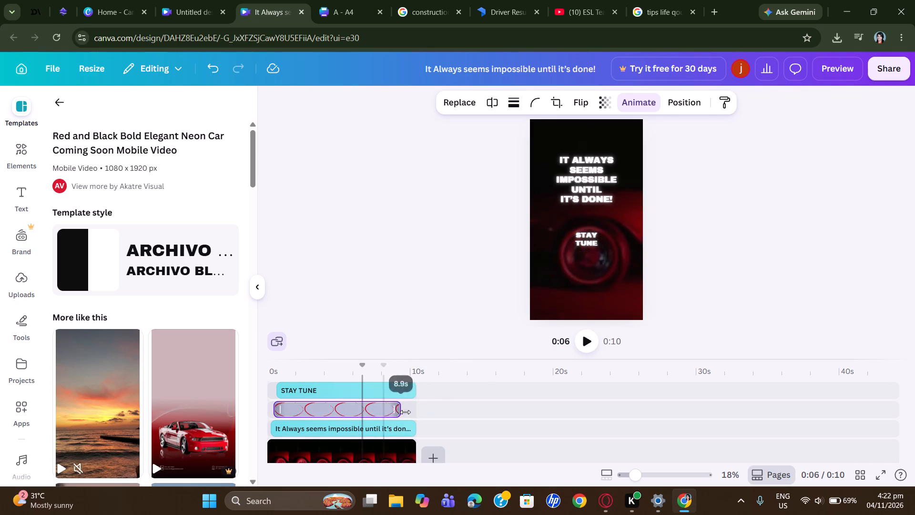
pyautogui.moveTo(405, 412); pyautogui.dragTo(416, 412)
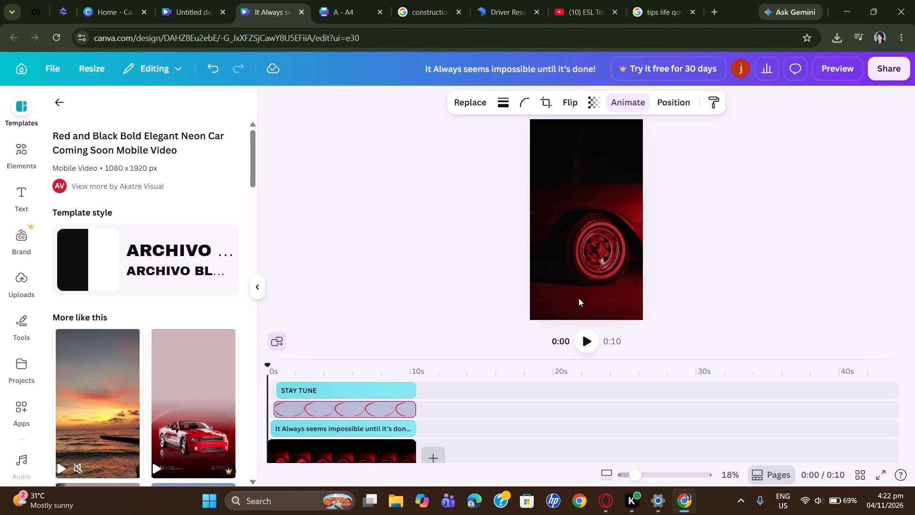
# Play the whole video from the start to check the circle outline's timing.
pyautogui.click(592, 350)
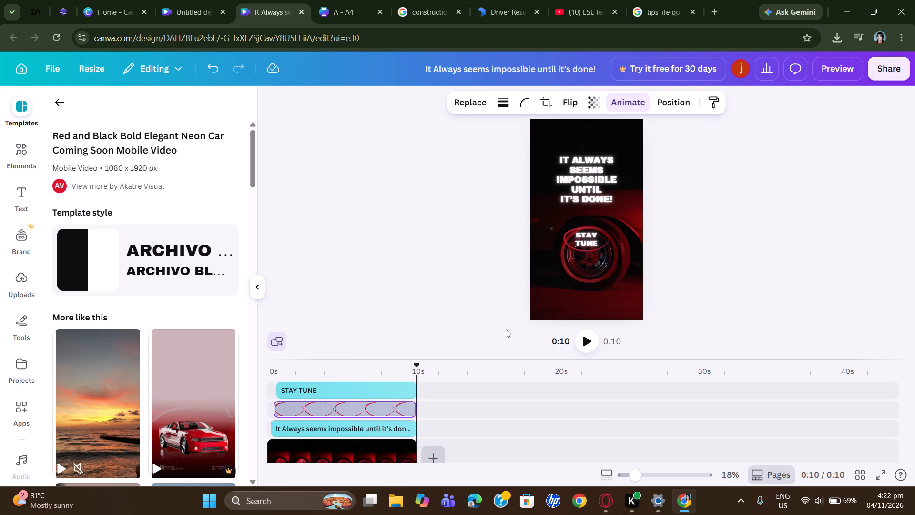
# Add the uploaded Jolly's Tips1001 J logo image to the video.
pyautogui.click(26, 292)
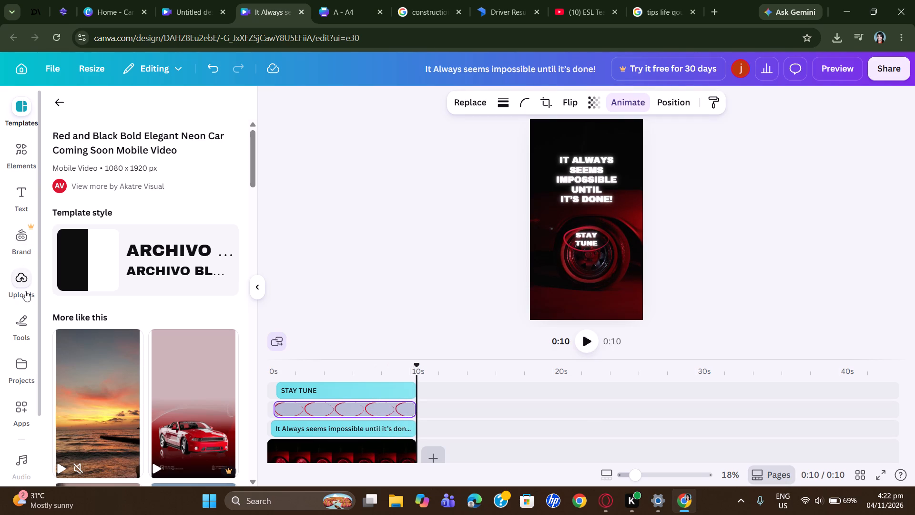
pyautogui.scroll(-2, 163, 277)
pyautogui.scroll(1, 164, 278)
pyautogui.scroll(-6, 164, 278)
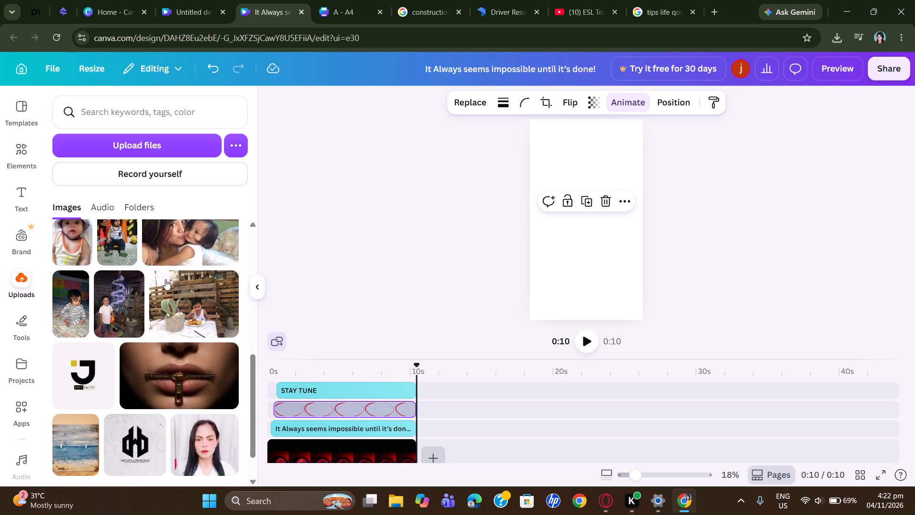
pyautogui.scroll(-8, 165, 279)
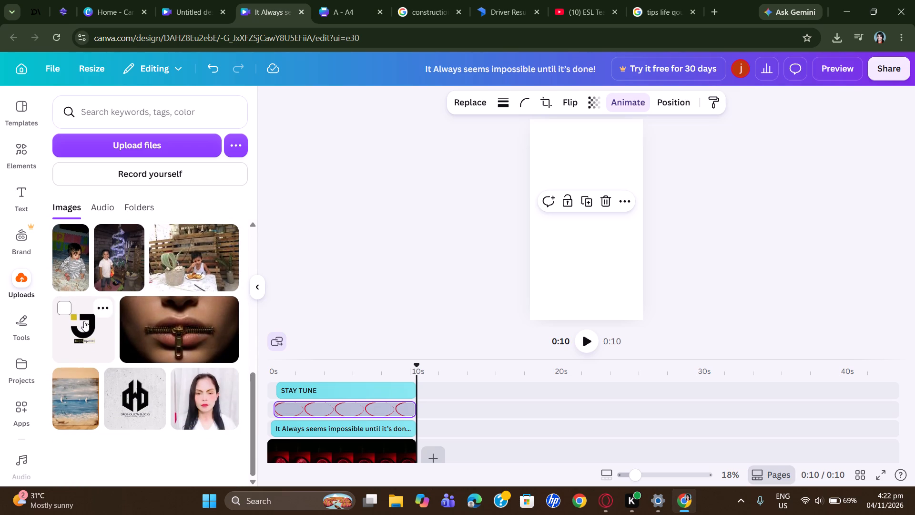
pyautogui.click(93, 321)
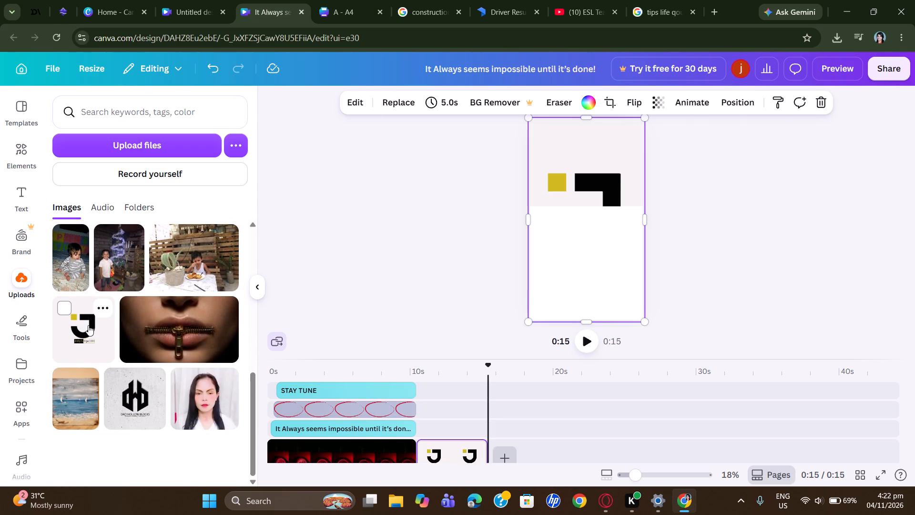
# Move the logo clip off the main video track onto its own overlay track above STAY TUNE.
pyautogui.scroll(-5, 458, 401)
pyautogui.click(465, 426)
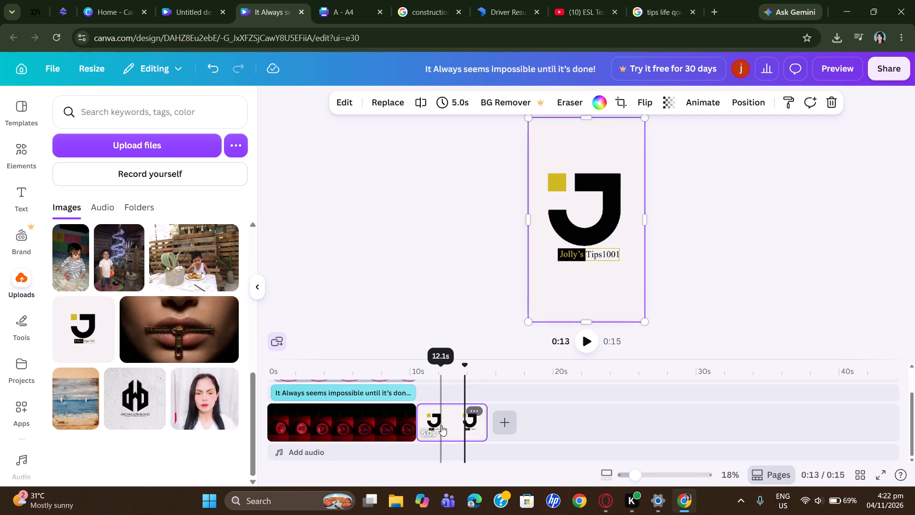
pyautogui.moveTo(434, 433); pyautogui.dragTo(297, 468)
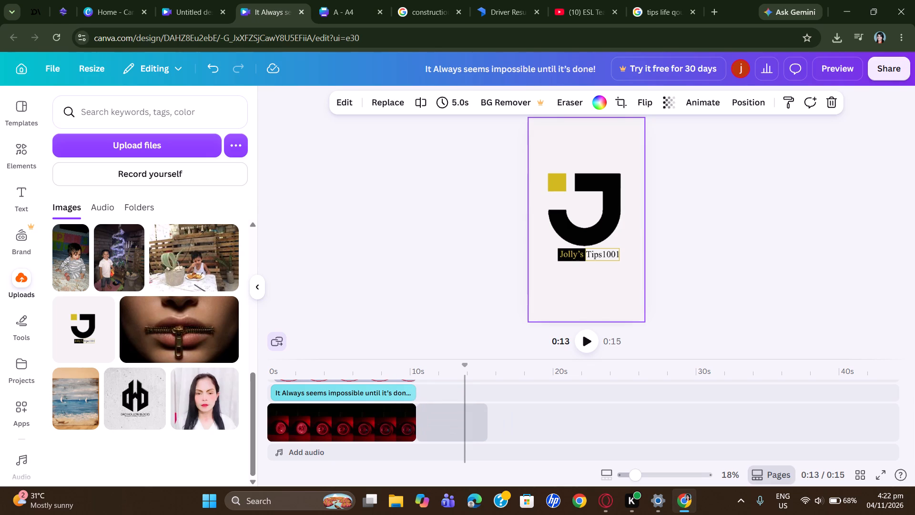
pyautogui.moveTo(297, 468); pyautogui.dragTo(358, 404)
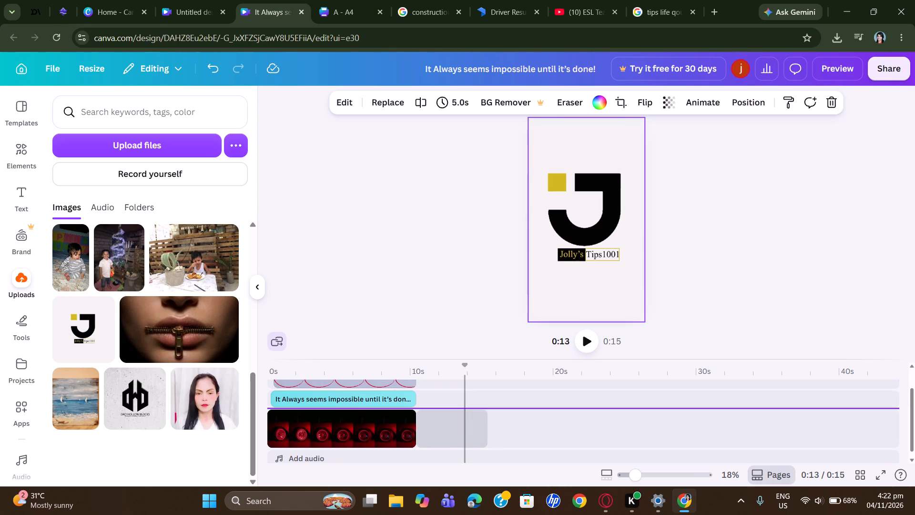
pyautogui.moveTo(358, 404); pyautogui.dragTo(457, 436)
pyautogui.scroll(4, 684, 437)
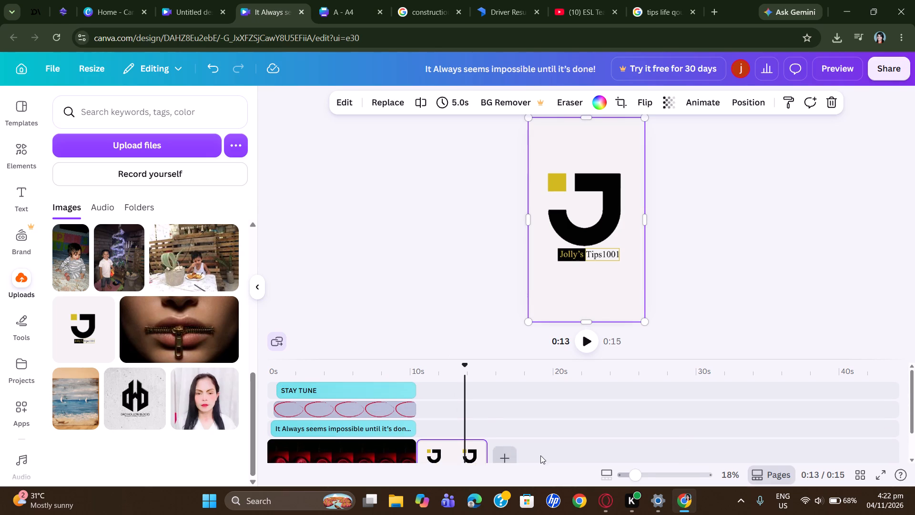
pyautogui.moveTo(446, 453); pyautogui.dragTo(428, 428)
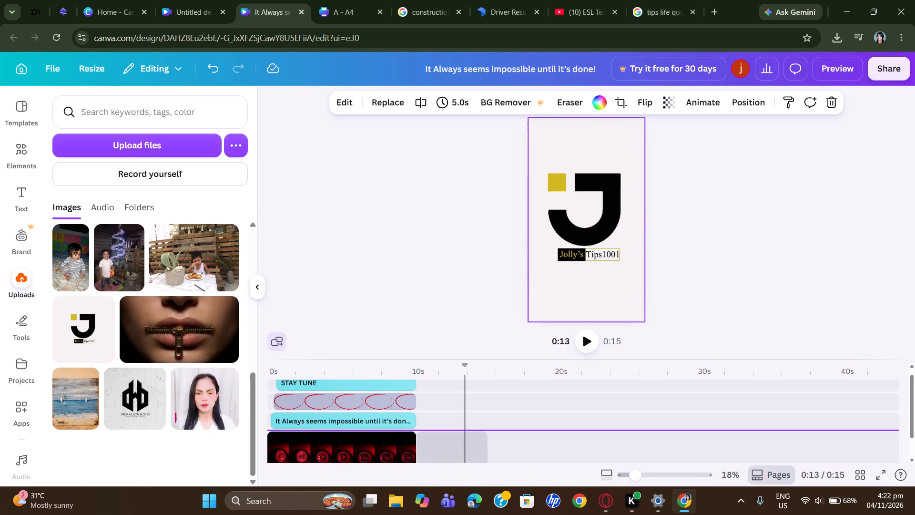
pyautogui.moveTo(428, 428); pyautogui.dragTo(348, 375)
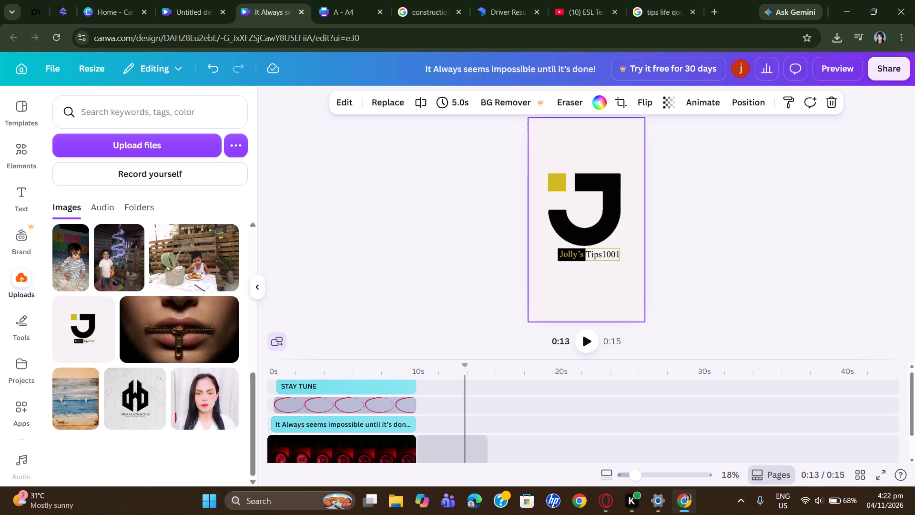
pyautogui.moveTo(348, 375); pyautogui.dragTo(315, 382)
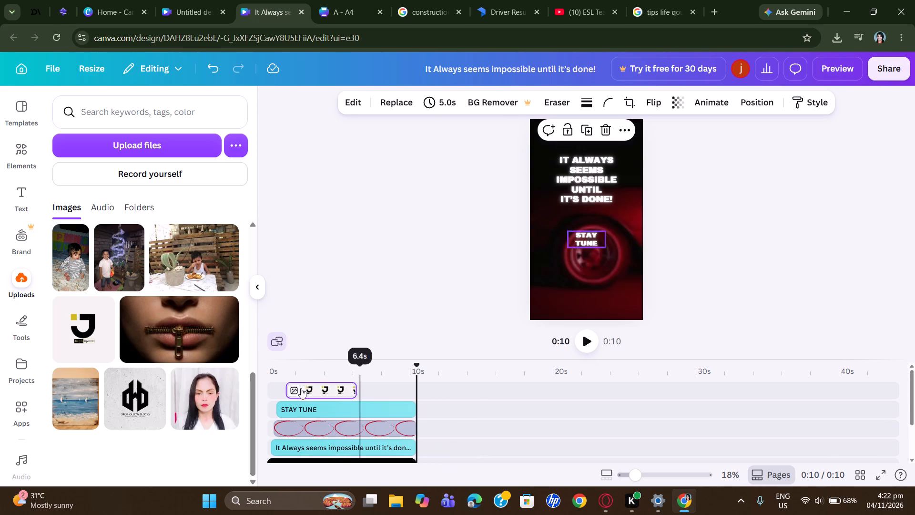
# Stretch the logo clip at both ends to 10.0 s, so it spans nearly the whole video.
pyautogui.click(343, 388)
pyautogui.click(382, 391)
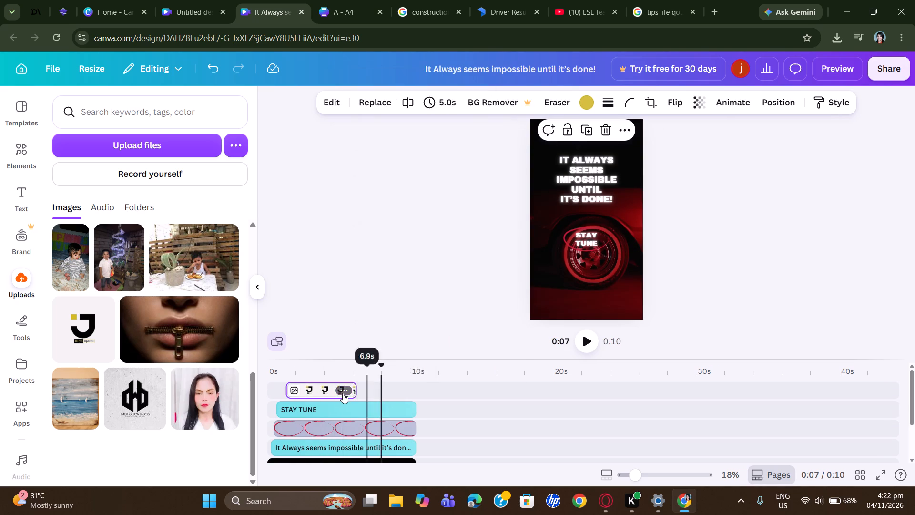
pyautogui.moveTo(356, 389); pyautogui.dragTo(405, 382)
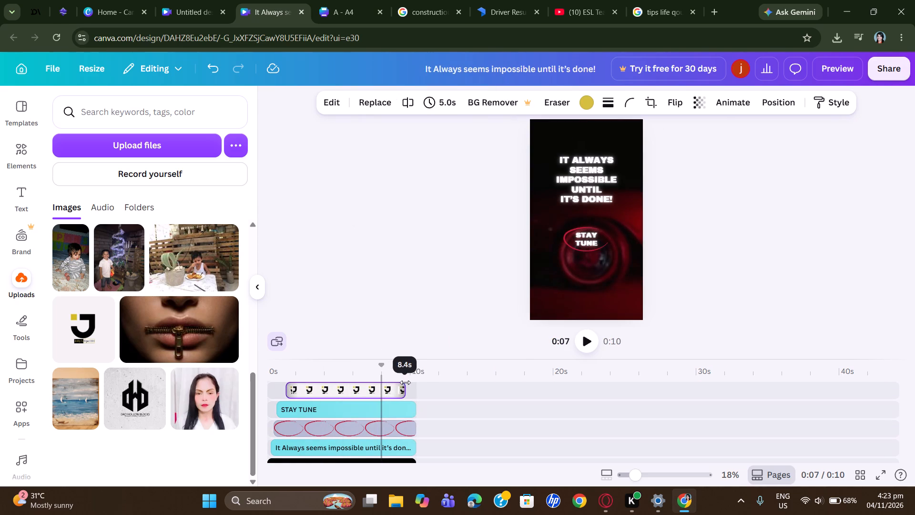
pyautogui.moveTo(405, 382); pyautogui.dragTo(412, 384)
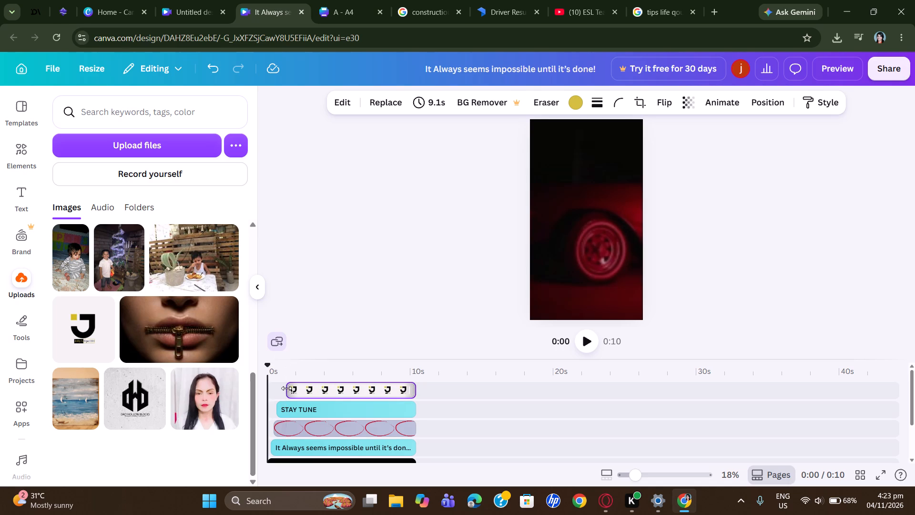
pyautogui.moveTo(286, 388); pyautogui.dragTo(274, 391)
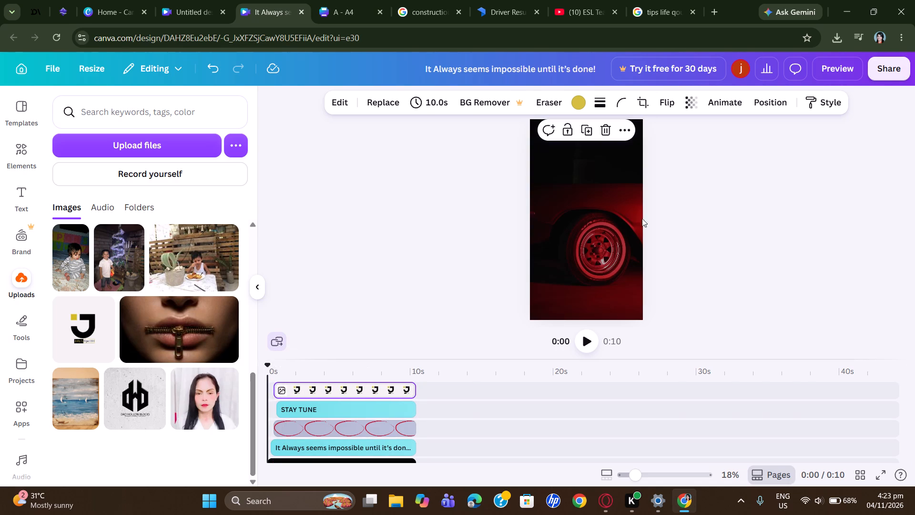
# Shrink the full-frame Jolly's Tips1001 logo proportionally to a small badge about one-eighth of the video frame's width.
pyautogui.click(397, 389)
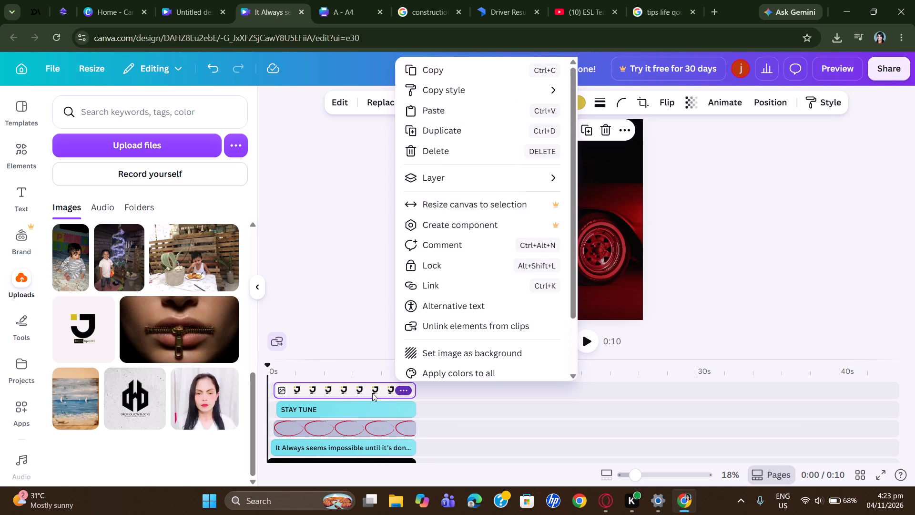
pyautogui.click(363, 393)
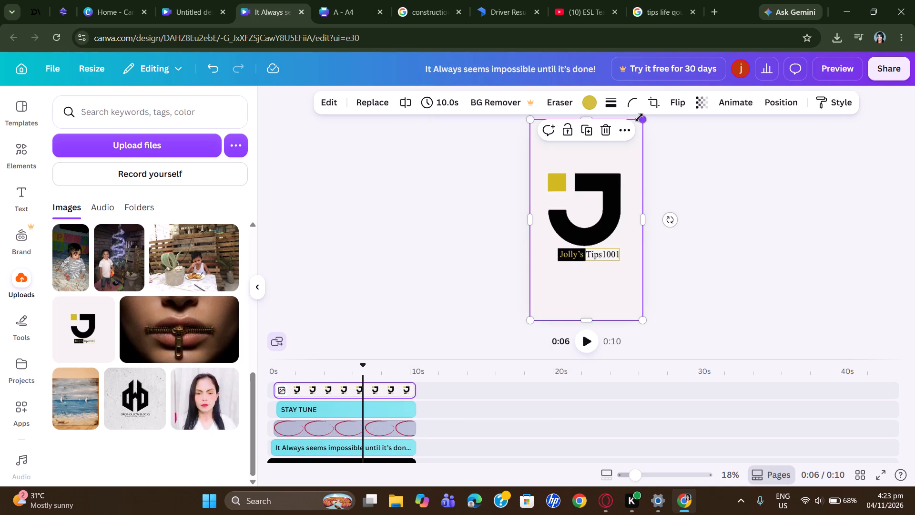
pyautogui.moveTo(640, 117); pyautogui.dragTo(555, 281)
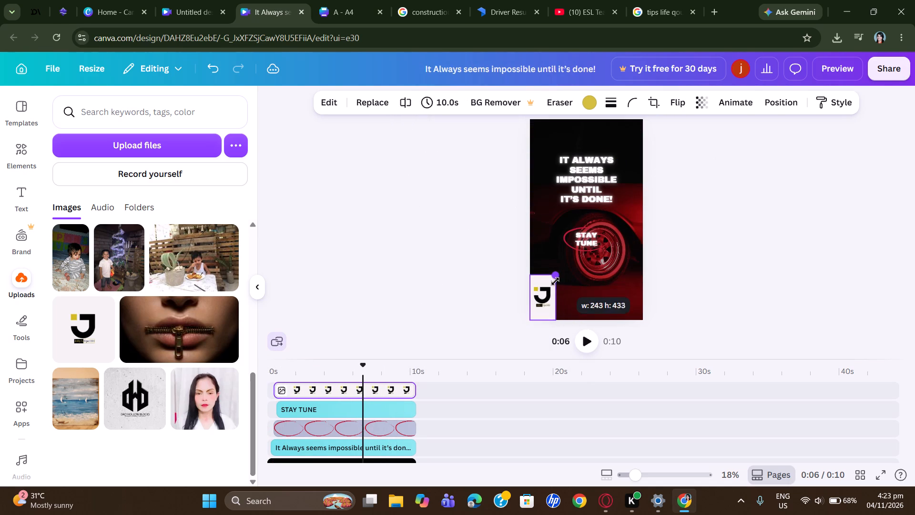
pyautogui.moveTo(555, 281); pyautogui.dragTo(549, 296)
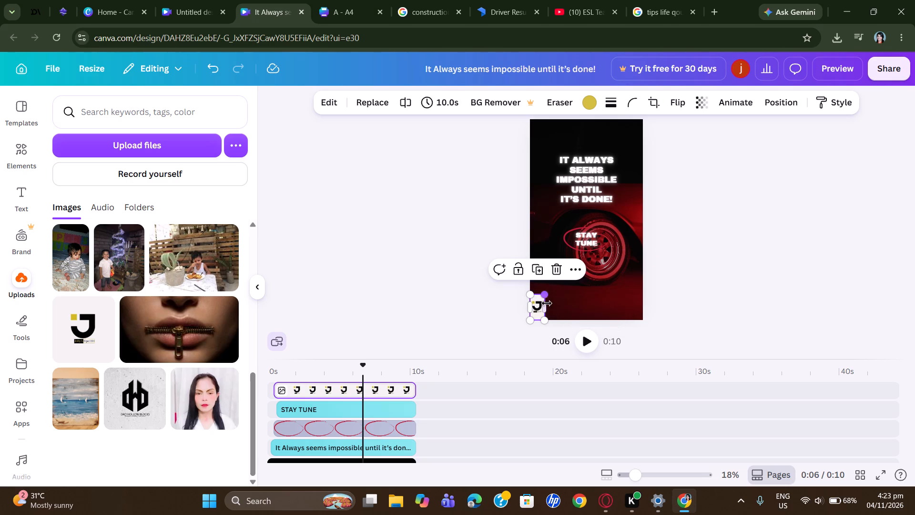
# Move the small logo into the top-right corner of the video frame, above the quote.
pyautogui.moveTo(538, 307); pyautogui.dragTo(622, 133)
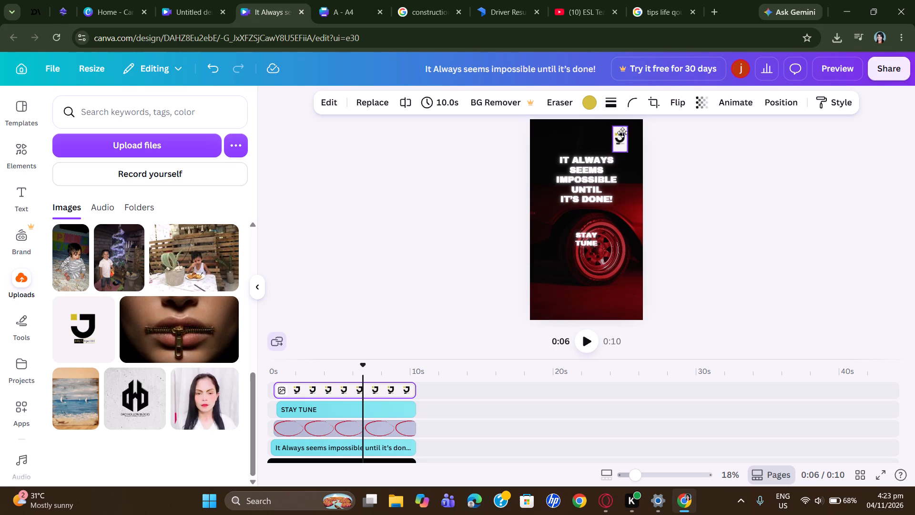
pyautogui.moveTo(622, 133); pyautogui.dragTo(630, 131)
# Trim the logo image's height slightly from its bottom edge and deselect it.
pyautogui.moveTo(632, 146); pyautogui.dragTo(632, 145)
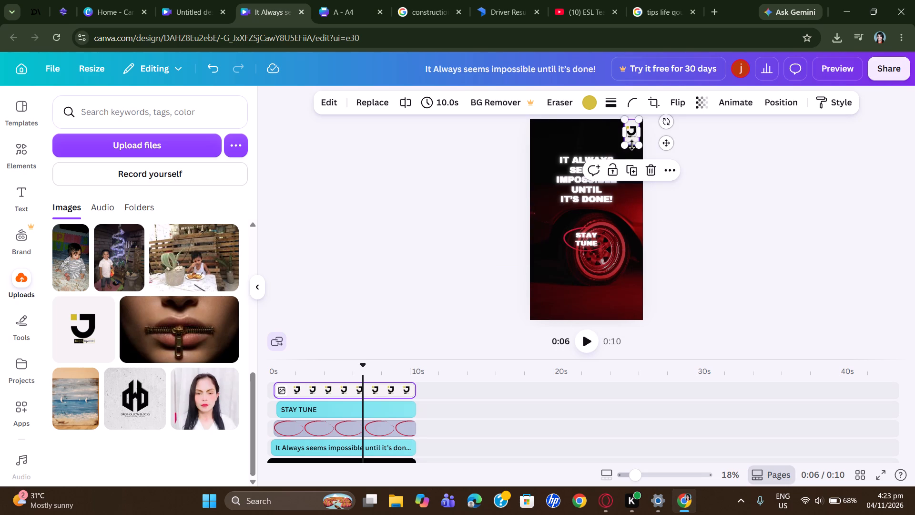
pyautogui.moveTo(632, 145); pyautogui.dragTo(633, 141)
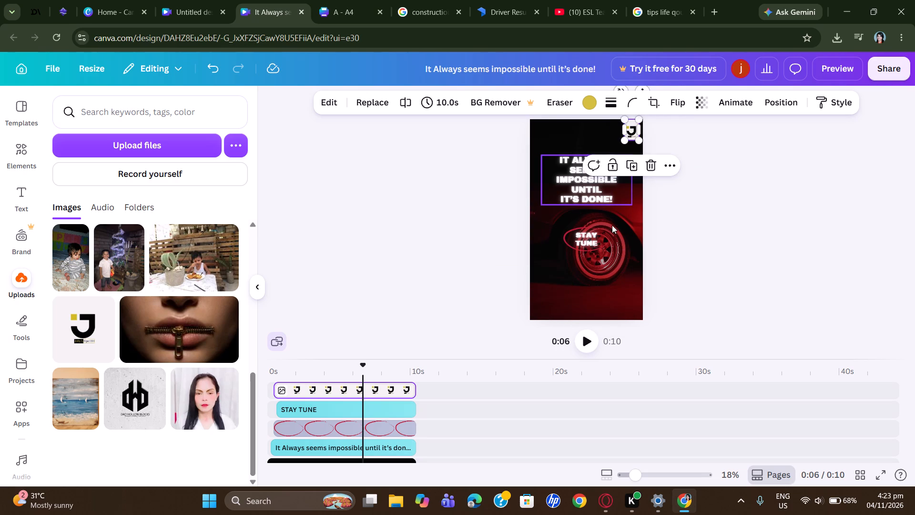
pyautogui.click(632, 231)
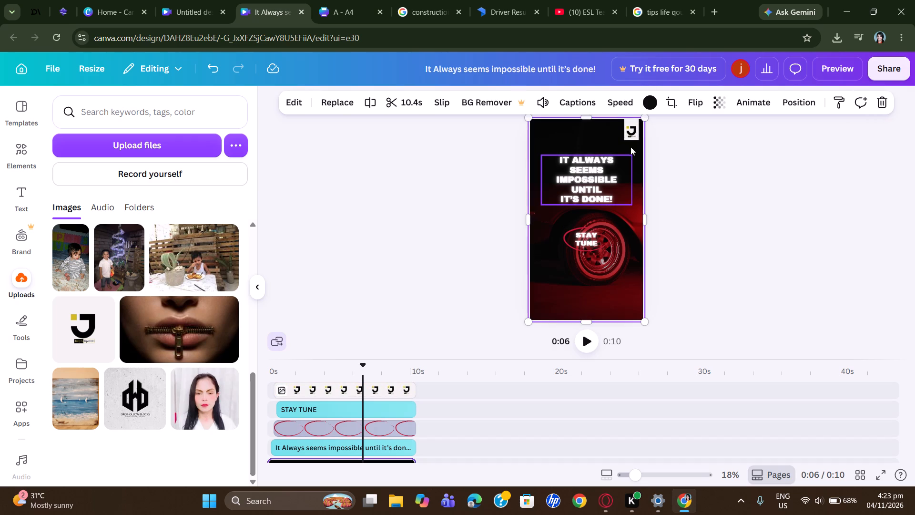
pyautogui.click(630, 120)
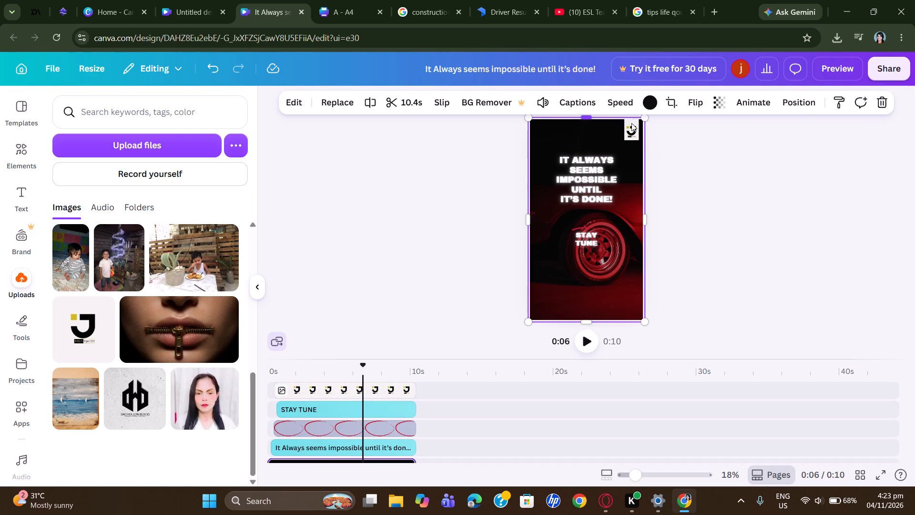
pyautogui.click(674, 152)
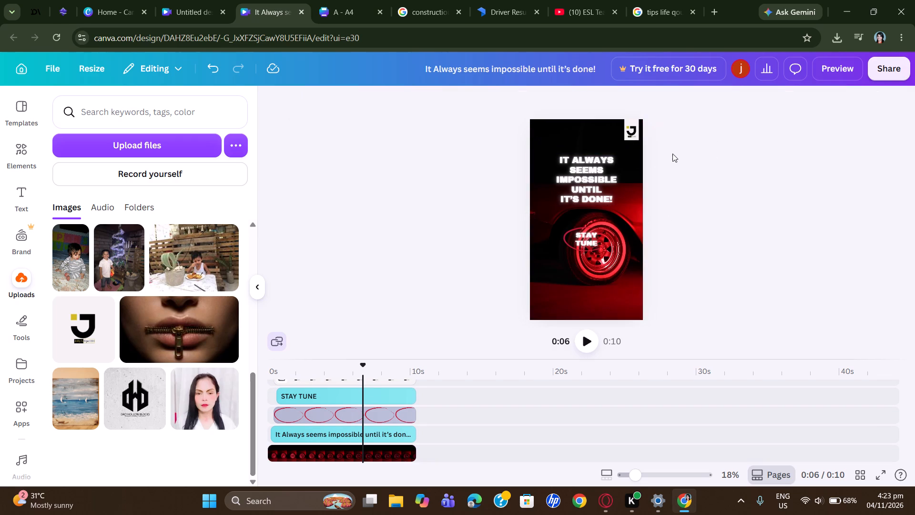
# Move the logo to the bottom centre of the video frame, below STAY TUNE, and deselect it.
pyautogui.moveTo(633, 133); pyautogui.dragTo(607, 132)
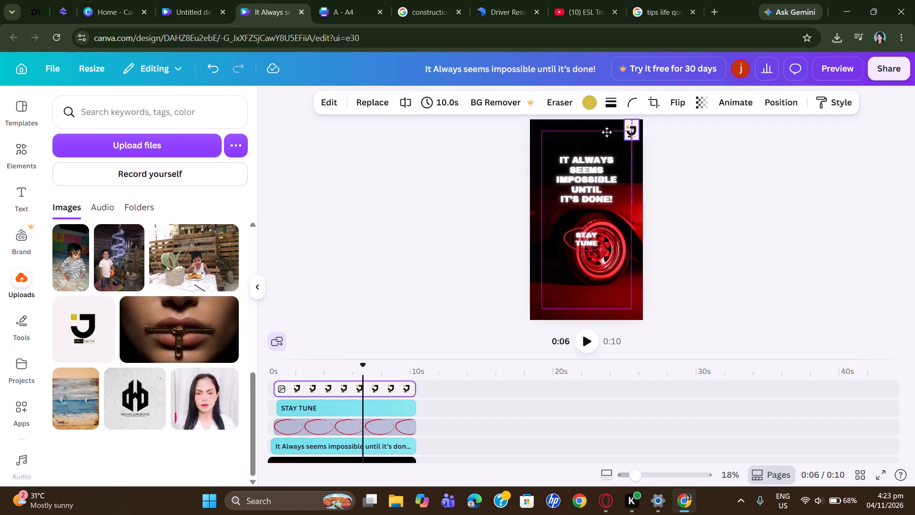
pyautogui.moveTo(607, 132); pyautogui.dragTo(594, 161)
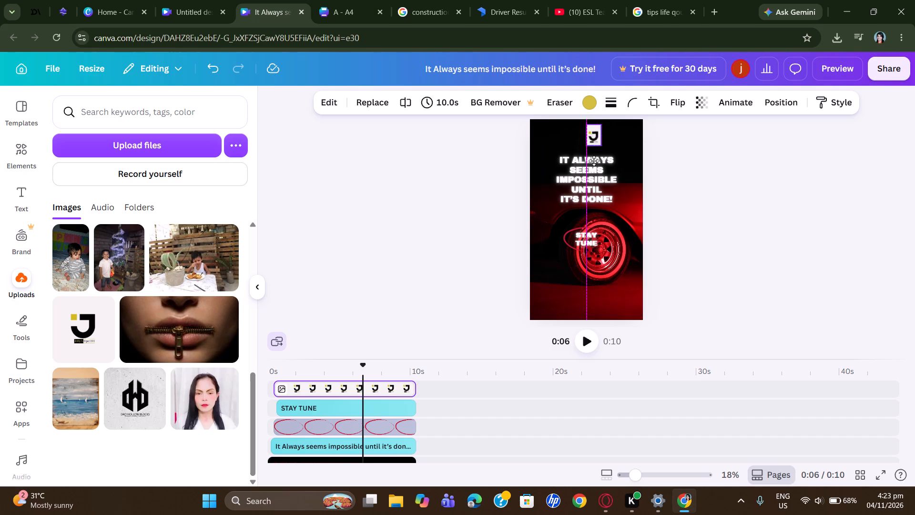
pyautogui.moveTo(594, 161); pyautogui.dragTo(596, 253)
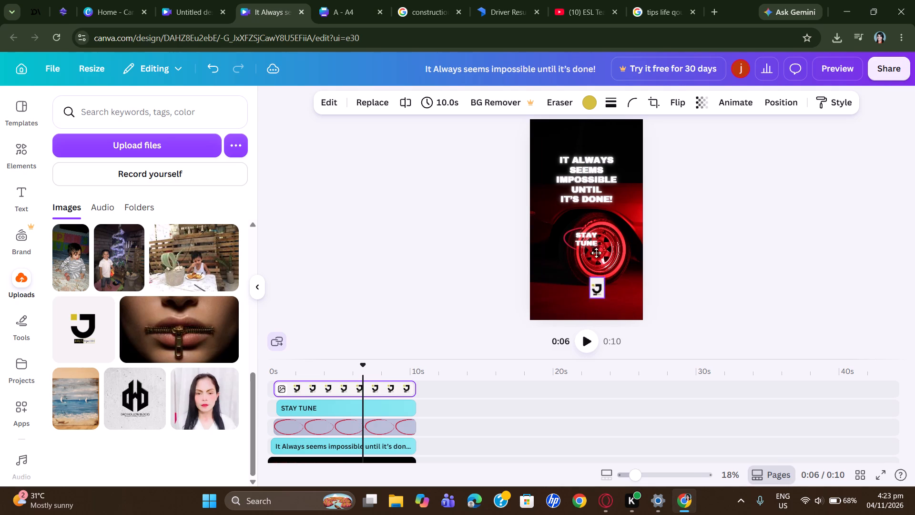
pyautogui.moveTo(596, 253); pyautogui.dragTo(592, 309)
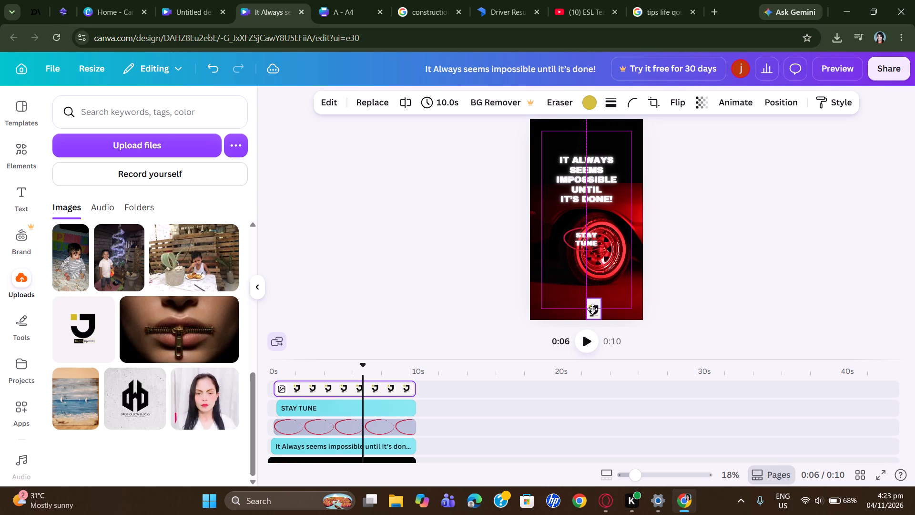
pyautogui.moveTo(592, 309); pyautogui.dragTo(593, 310)
pyautogui.moveTo(593, 310); pyautogui.dragTo(590, 310)
pyautogui.click(719, 303)
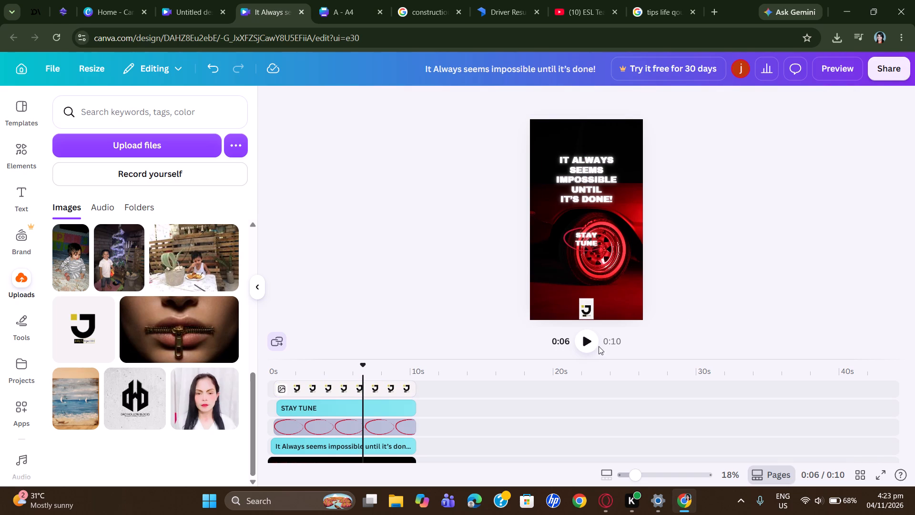
# Play the video from the 0:06 mark to check how the repositioned logo looks.
pyautogui.click(590, 340)
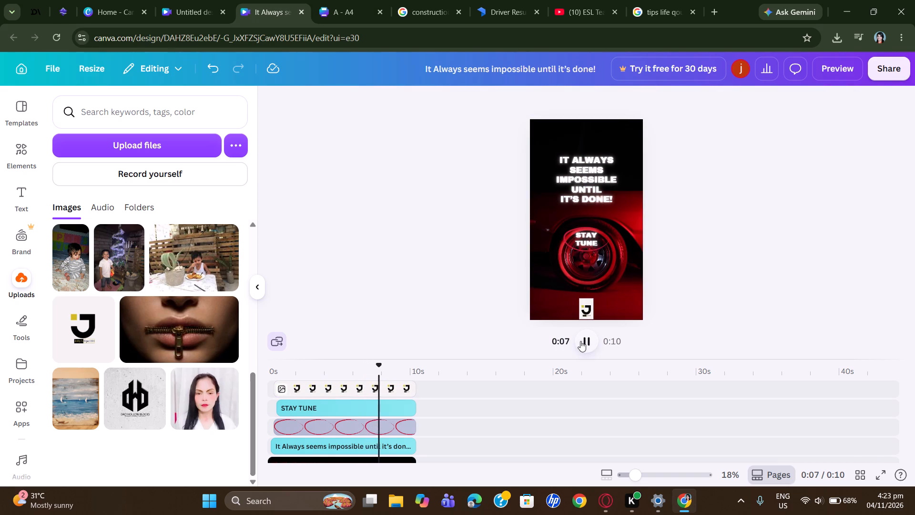
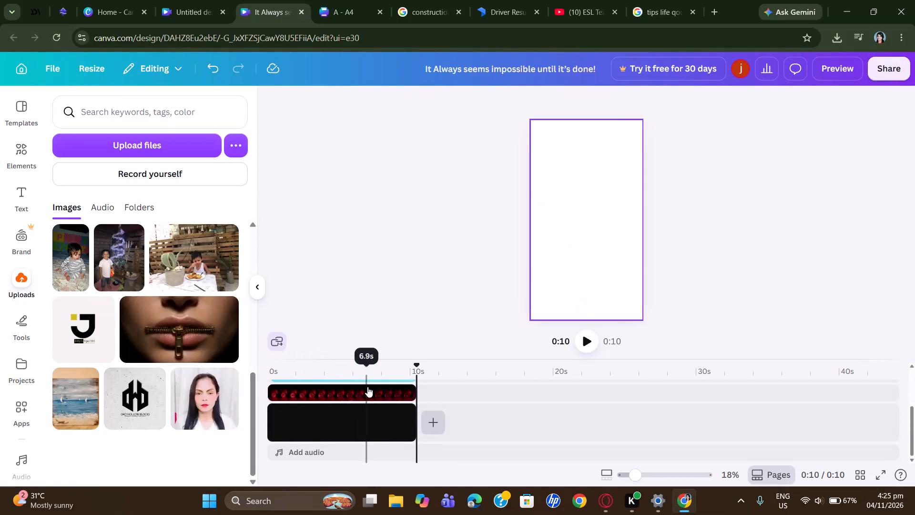
# Open the Music & SFX library for the video's audio track and preview the trending track Energy Trend Logo.
pyautogui.scroll(1, 370, 389)
pyautogui.scroll(-3, 381, 397)
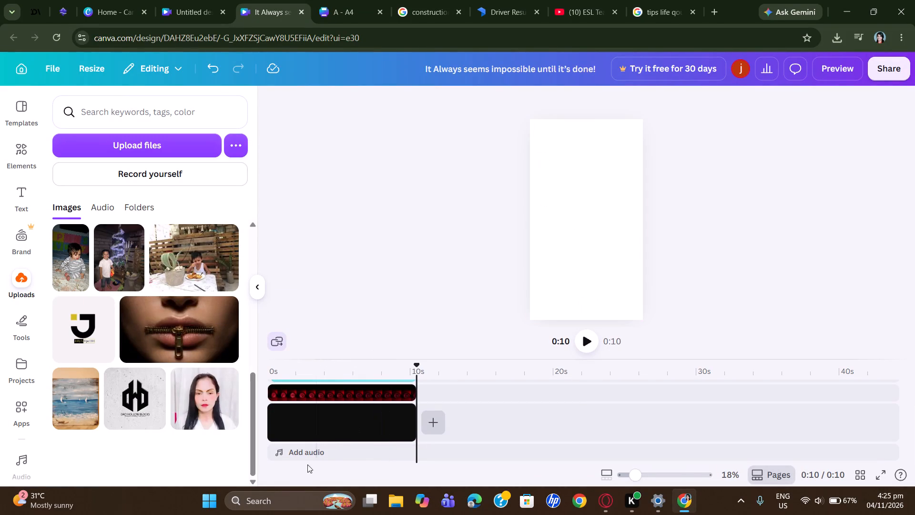
pyautogui.click(315, 454)
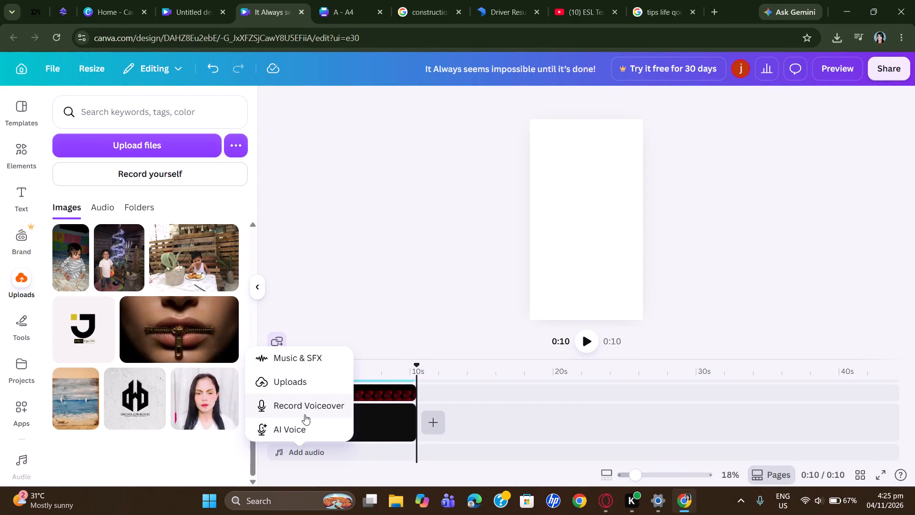
pyautogui.click(299, 362)
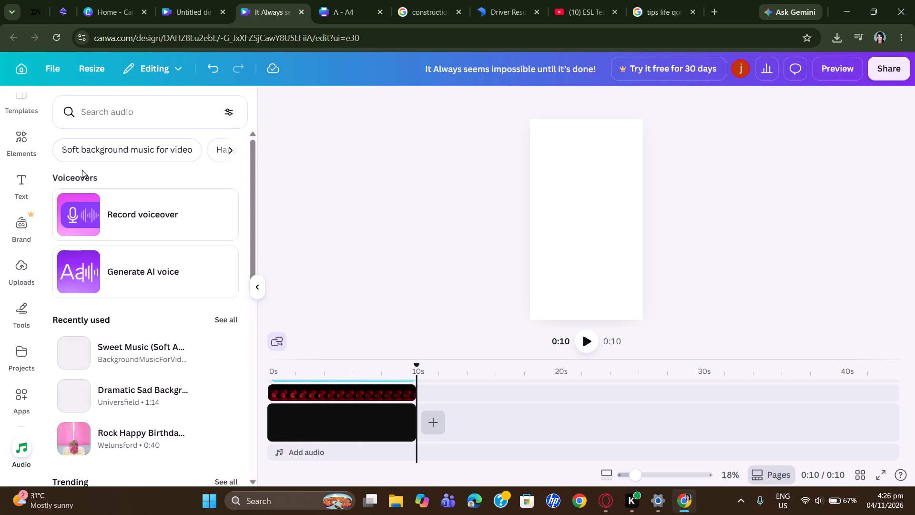
pyautogui.scroll(-3, 142, 335)
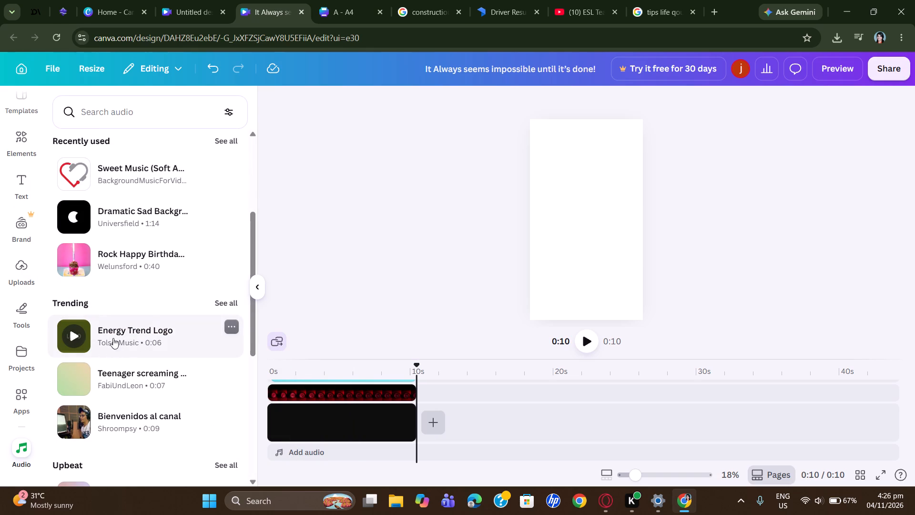
pyautogui.click(73, 340)
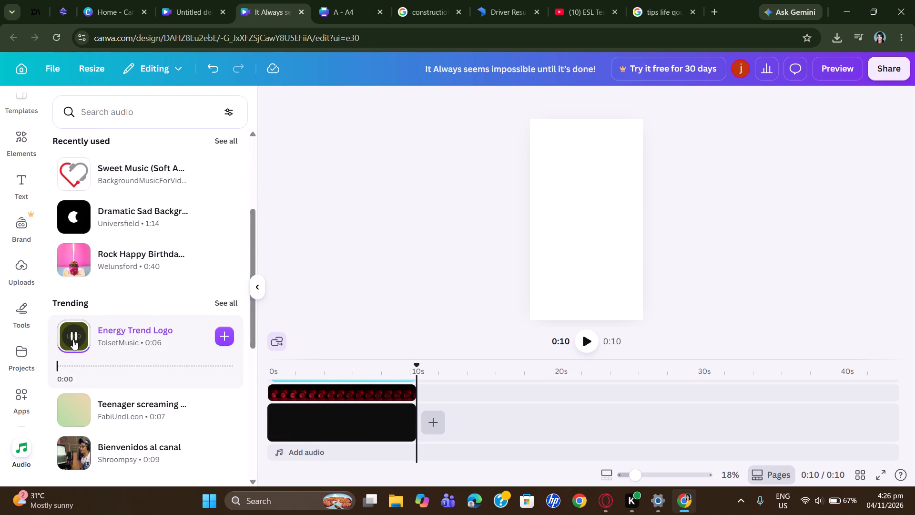
pyautogui.scroll(-1, 132, 339)
pyautogui.scroll(1, 132, 339)
pyautogui.scroll(-1, 132, 339)
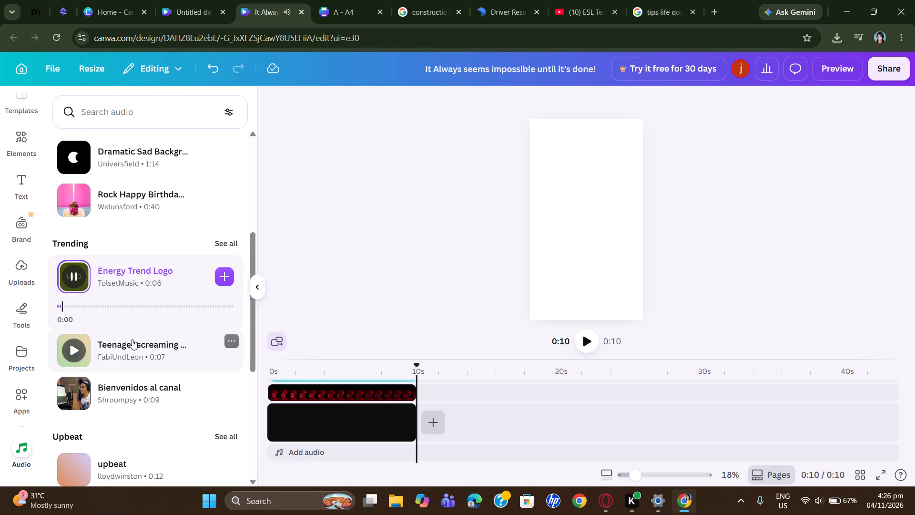
pyautogui.click(75, 278)
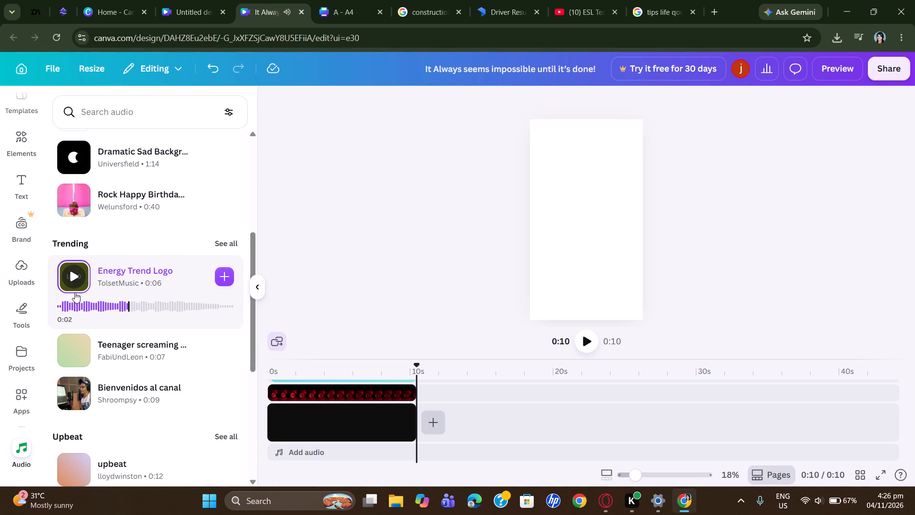
# Preview the tracks upbeat and Haga from the Upbeat category and Chill Version 3 from the Chill category.
pyautogui.scroll(-2, 102, 355)
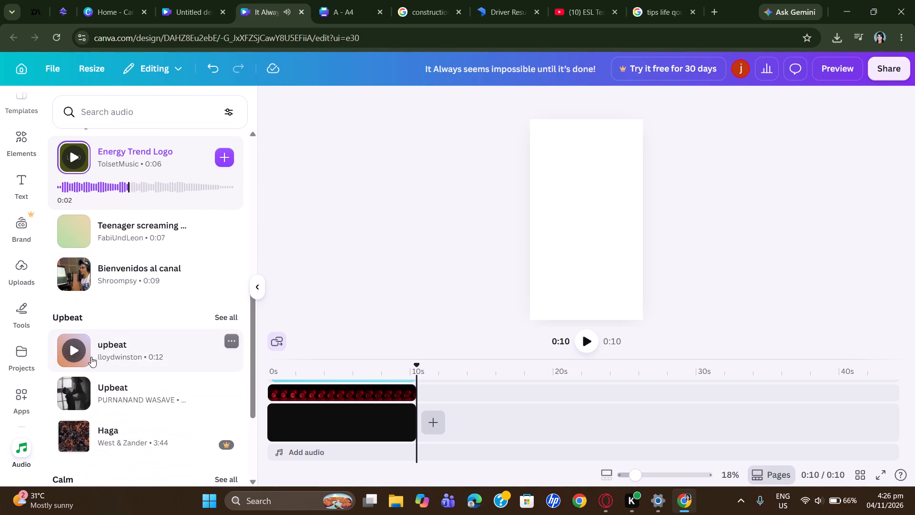
pyautogui.click(75, 354)
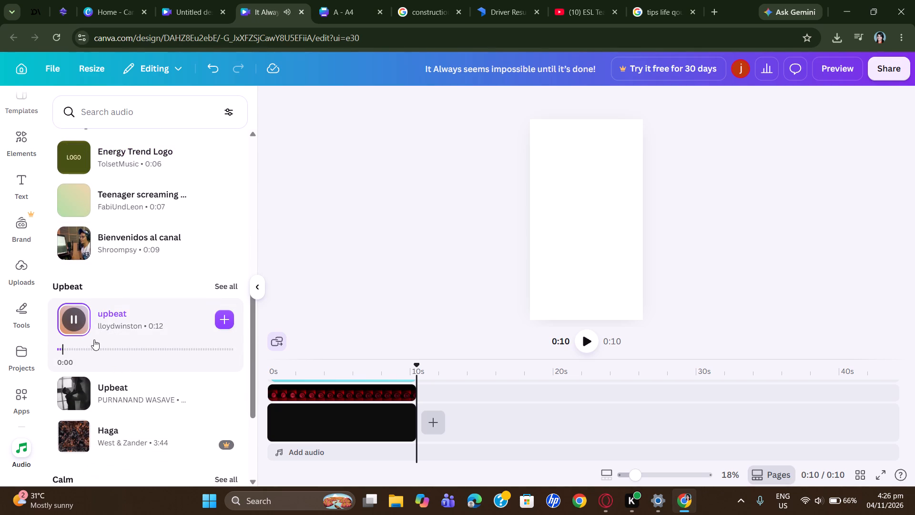
pyautogui.click(77, 325)
pyautogui.scroll(-2, 94, 357)
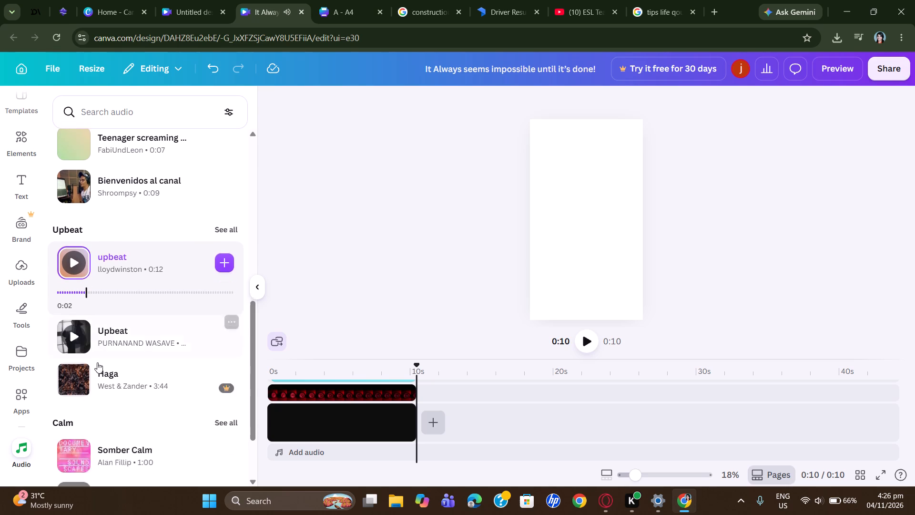
pyautogui.click(79, 320)
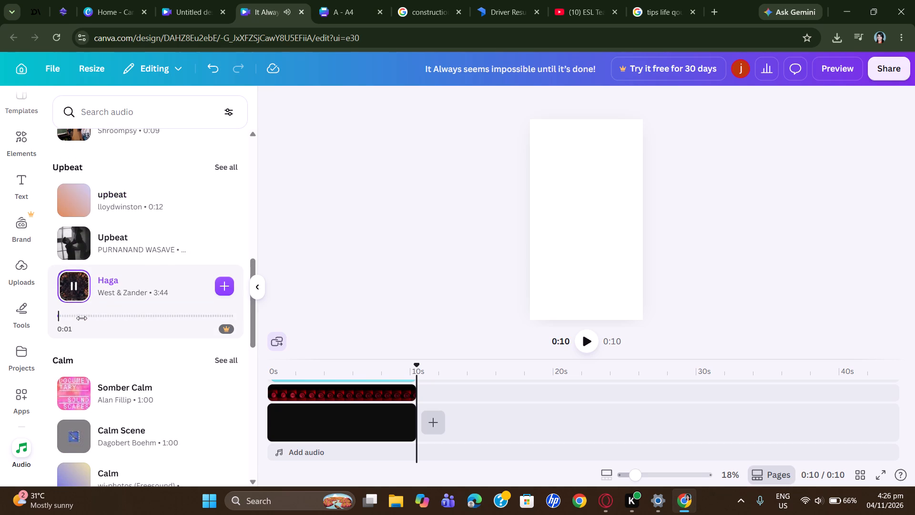
pyautogui.click(73, 290)
pyautogui.scroll(-4, 116, 309)
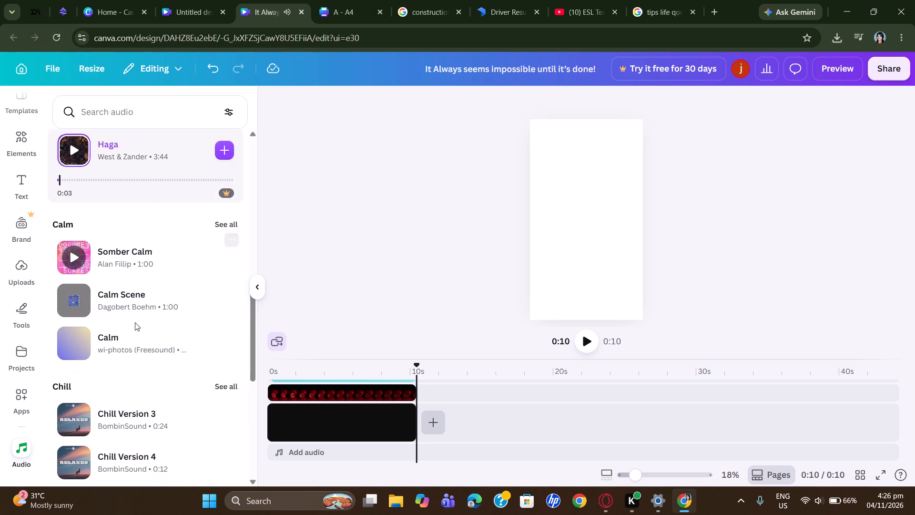
pyautogui.click(75, 315)
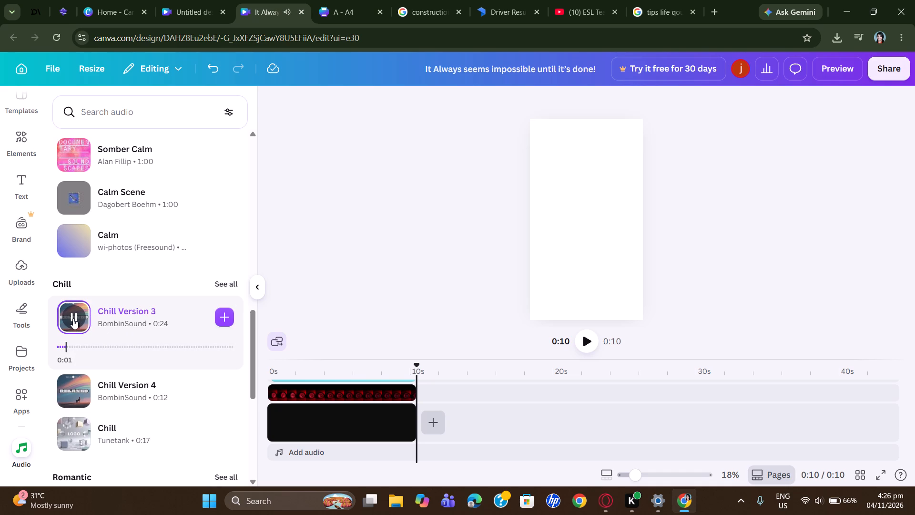
pyautogui.click(69, 321)
# Browse the Romantic, Cinematic, Celebrations and Corporate music categories and preview the Corporate track High Hopes.
pyautogui.scroll(-3, 143, 336)
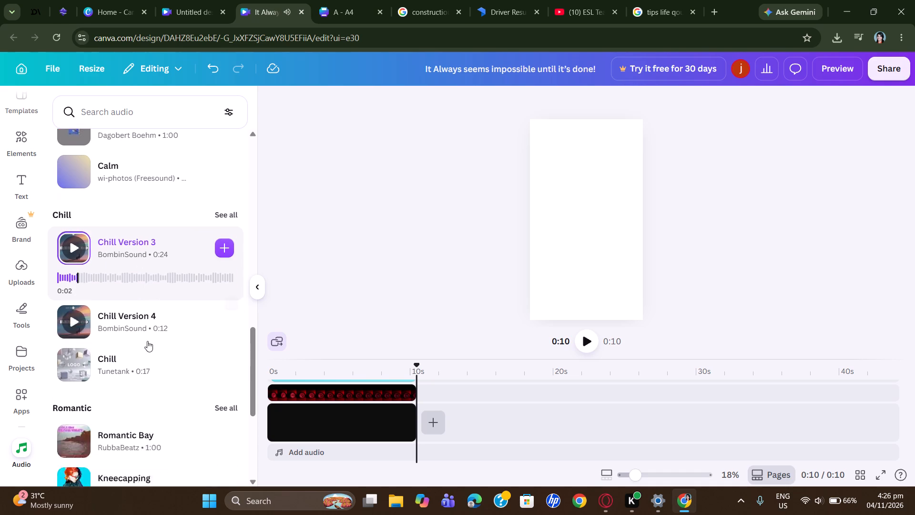
pyautogui.scroll(-2, 147, 341)
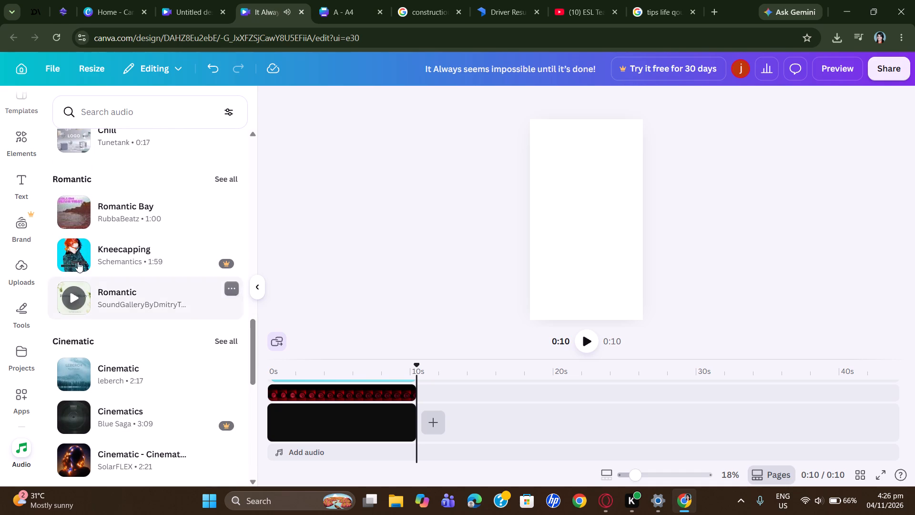
pyautogui.scroll(-3, 113, 347)
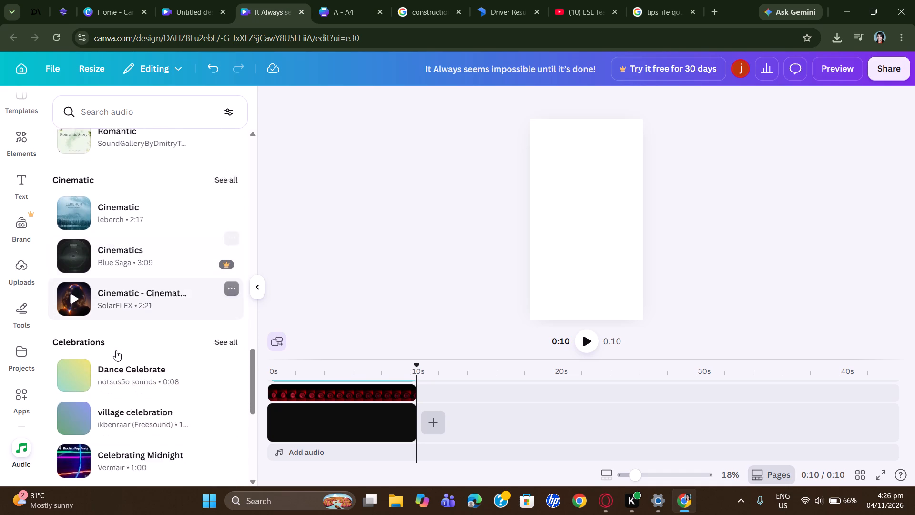
pyautogui.scroll(-3, 116, 350)
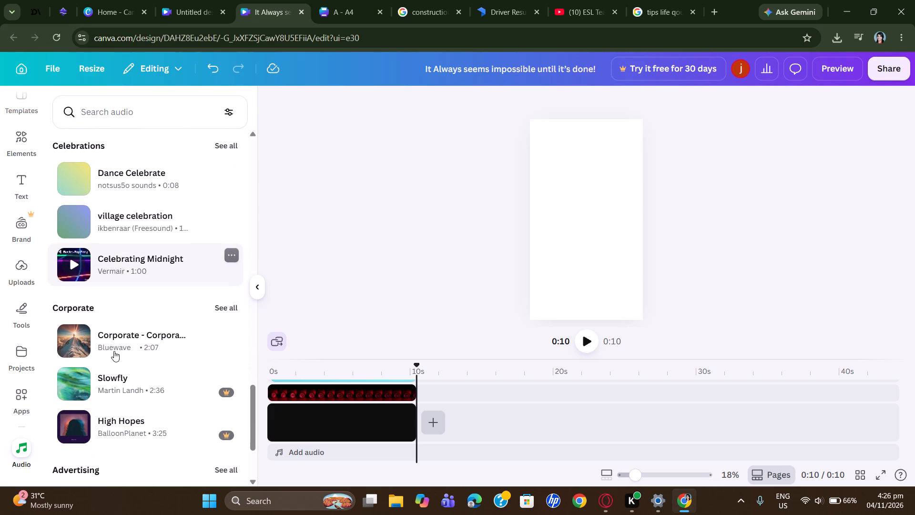
pyautogui.scroll(-1, 114, 351)
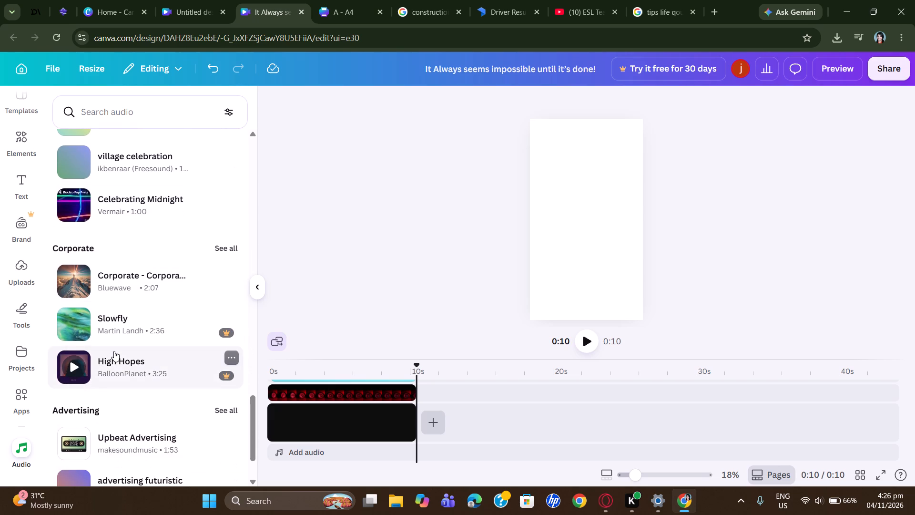
pyautogui.scroll(-2, 114, 351)
pyautogui.click(68, 253)
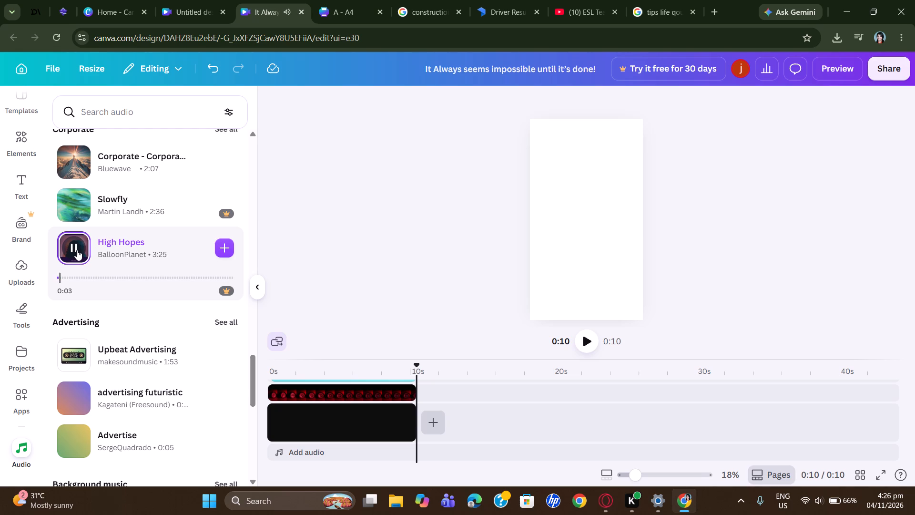
pyautogui.click(77, 250)
# Browse the Advertising and Background music categories, and preview good job and Kids Music 54 Second in Kids & family.
pyautogui.scroll(-1, 161, 355)
pyautogui.scroll(1, 161, 355)
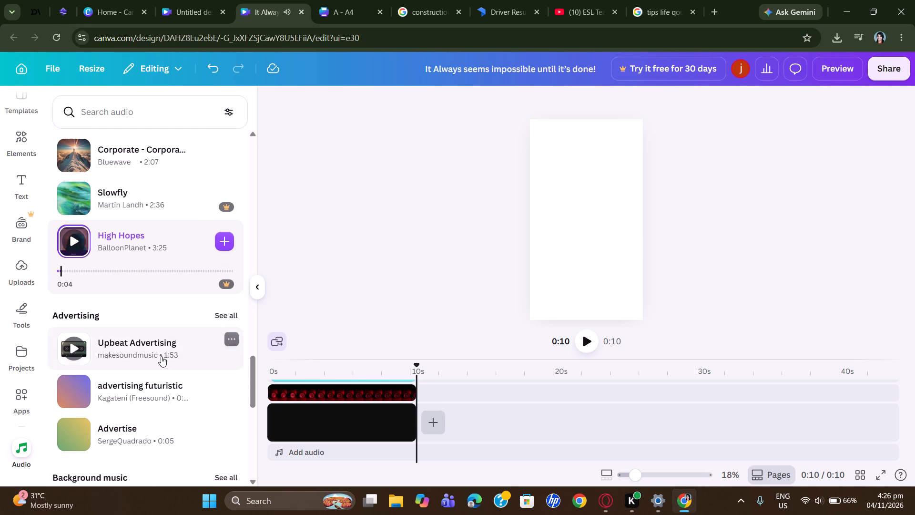
pyautogui.scroll(-3, 161, 356)
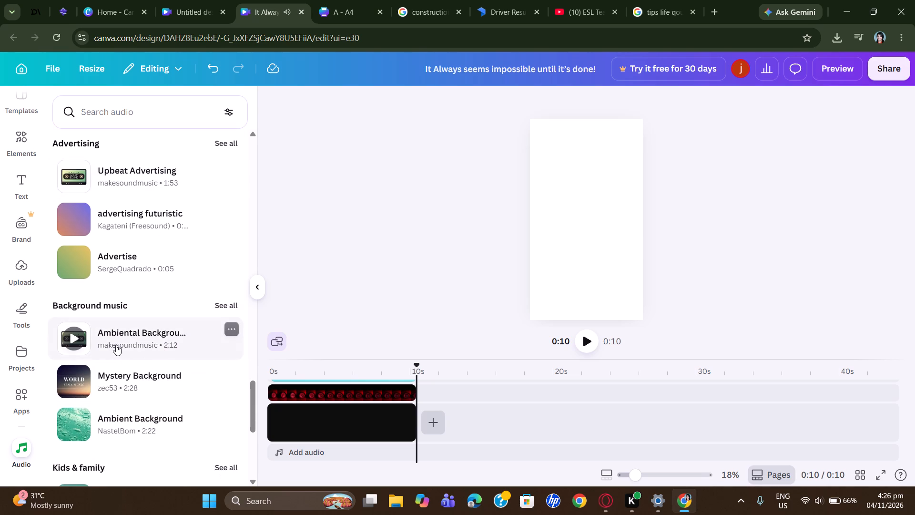
pyautogui.scroll(-2, 120, 345)
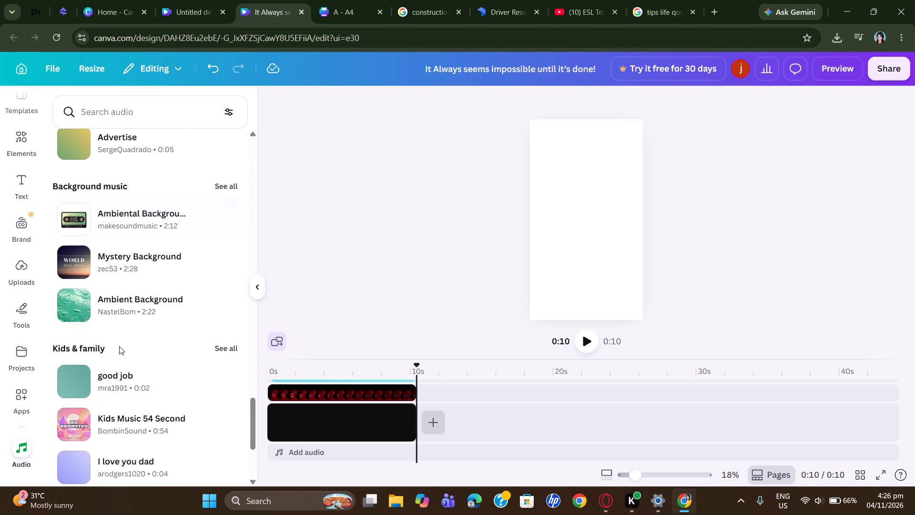
pyautogui.click(79, 380)
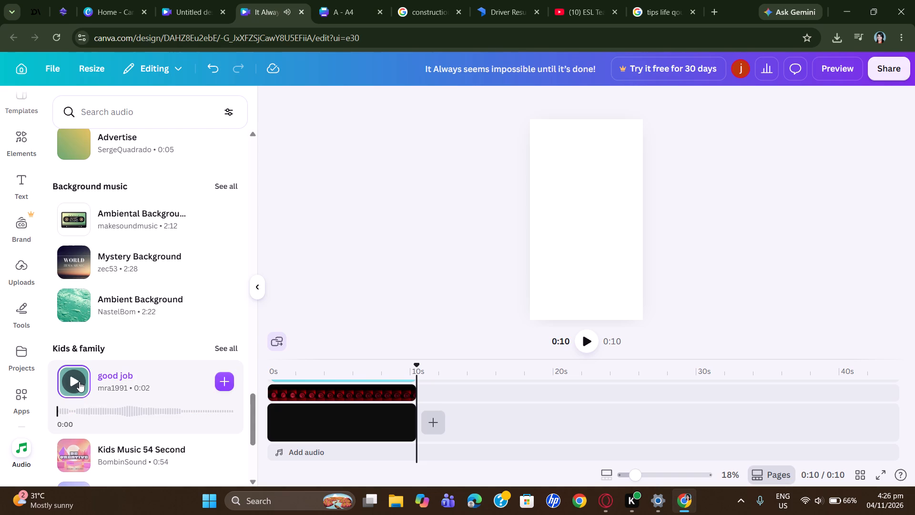
pyautogui.scroll(-2, 88, 390)
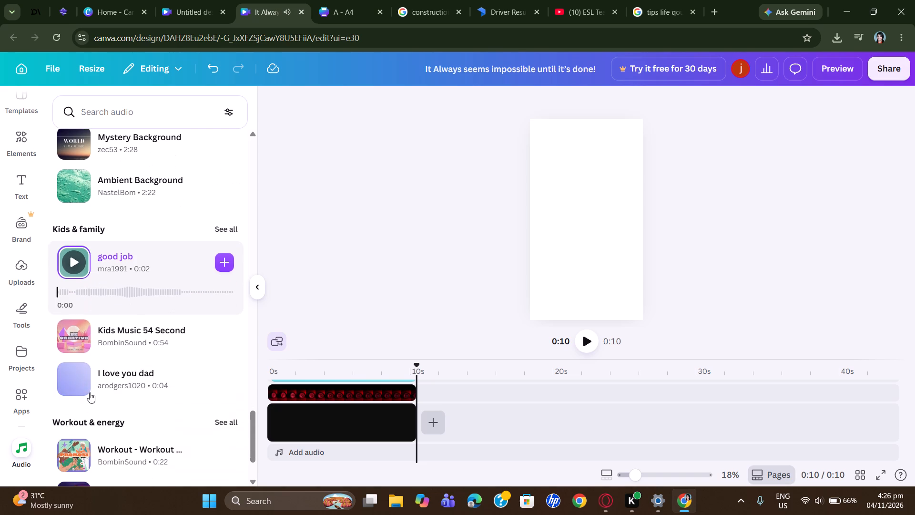
pyautogui.click(72, 338)
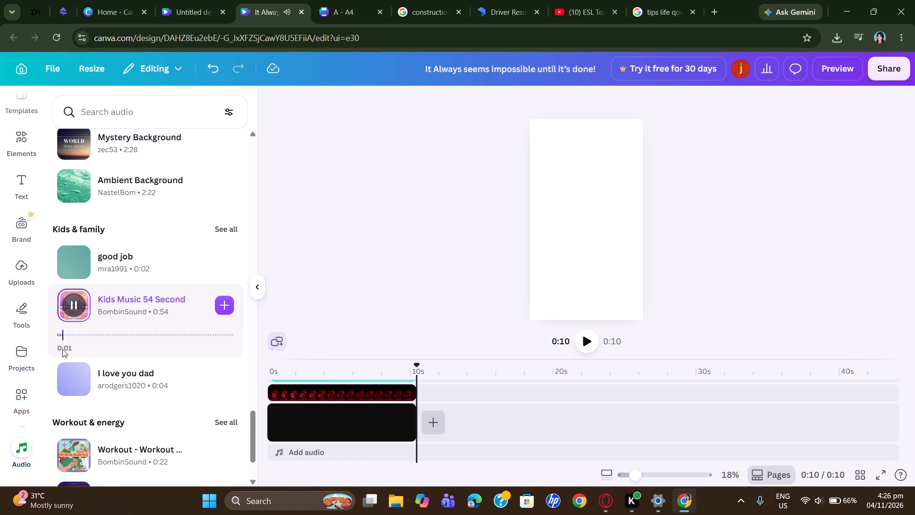
pyautogui.click(79, 304)
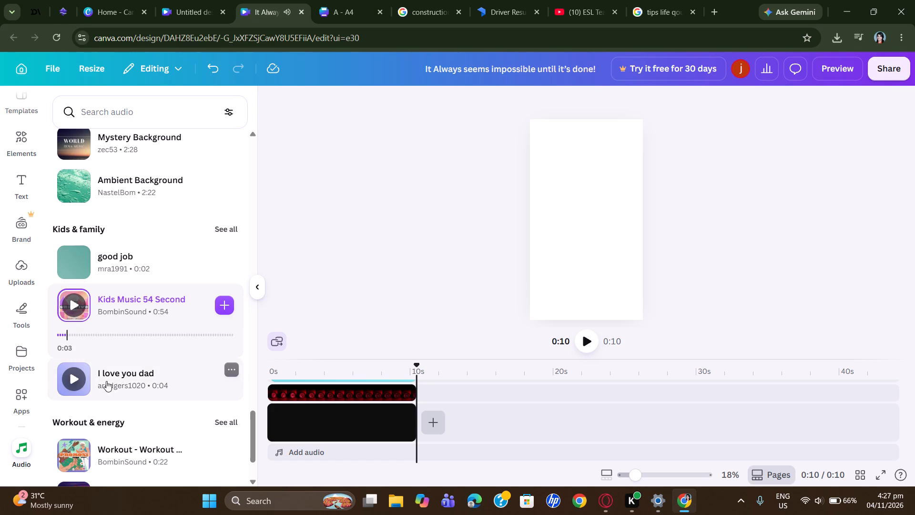
# Preview the track Green Energy from the Workout & energy category.
pyautogui.scroll(-5, 106, 381)
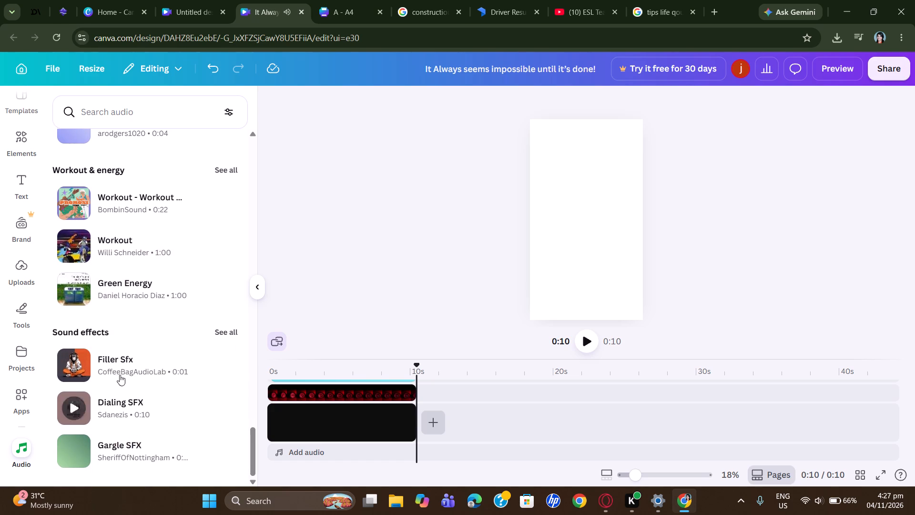
pyautogui.click(76, 291)
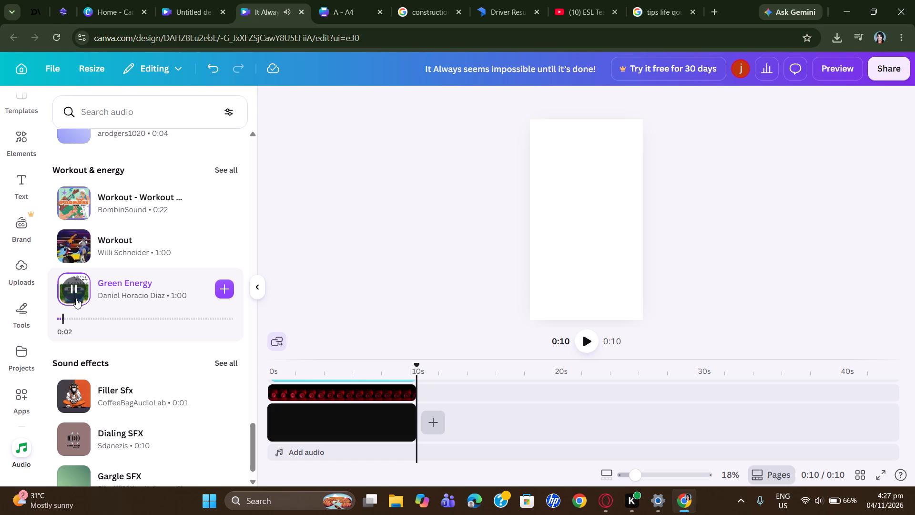
pyautogui.click(74, 290)
pyautogui.scroll(1, 133, 351)
pyautogui.scroll(-8, 135, 358)
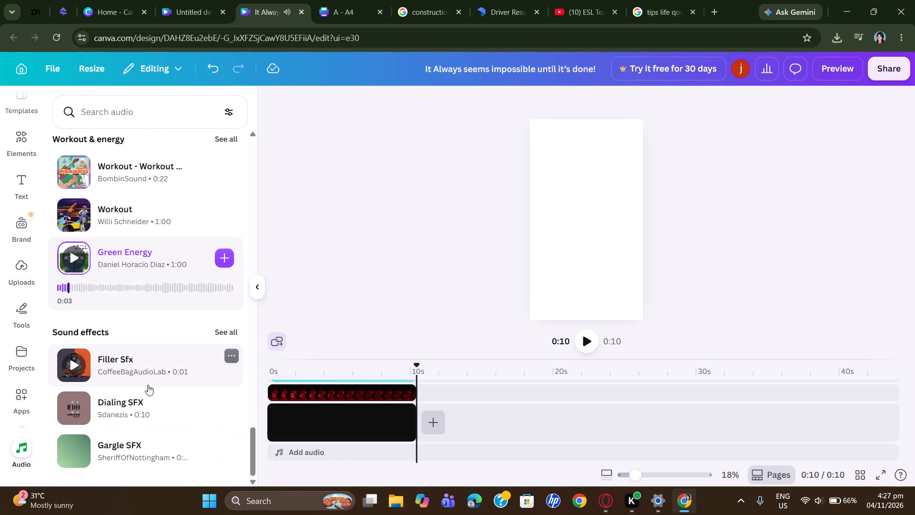
# Preview the Dialing SFX and Filler Sfx clips in the Sound effects category.
pyautogui.scroll(-5, 198, 419)
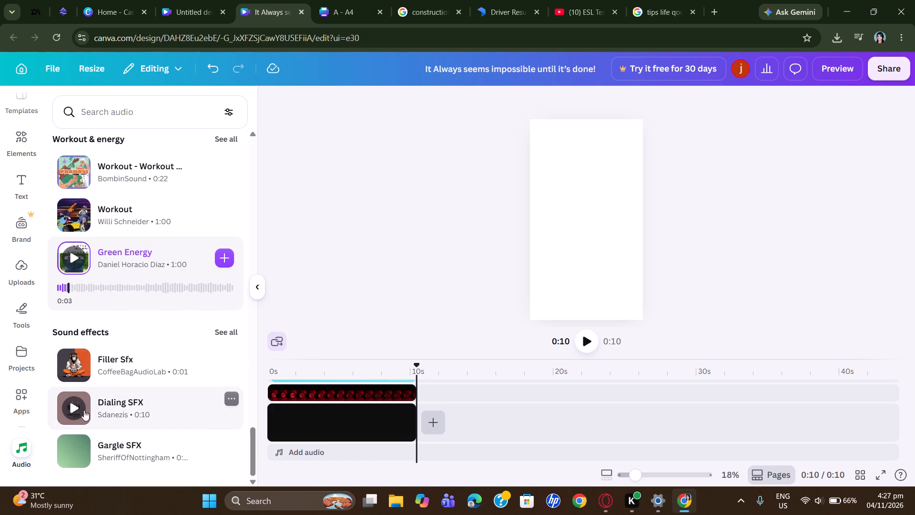
pyautogui.click(84, 410)
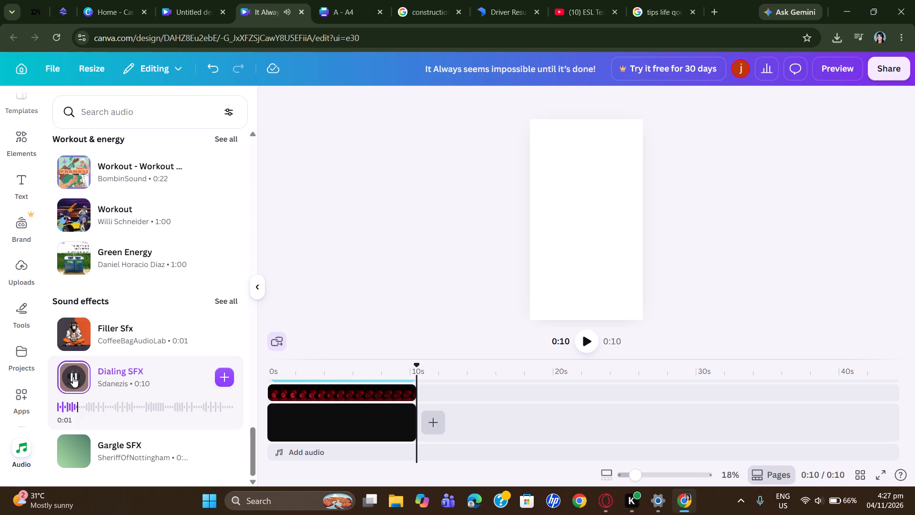
pyautogui.click(73, 376)
pyautogui.click(76, 333)
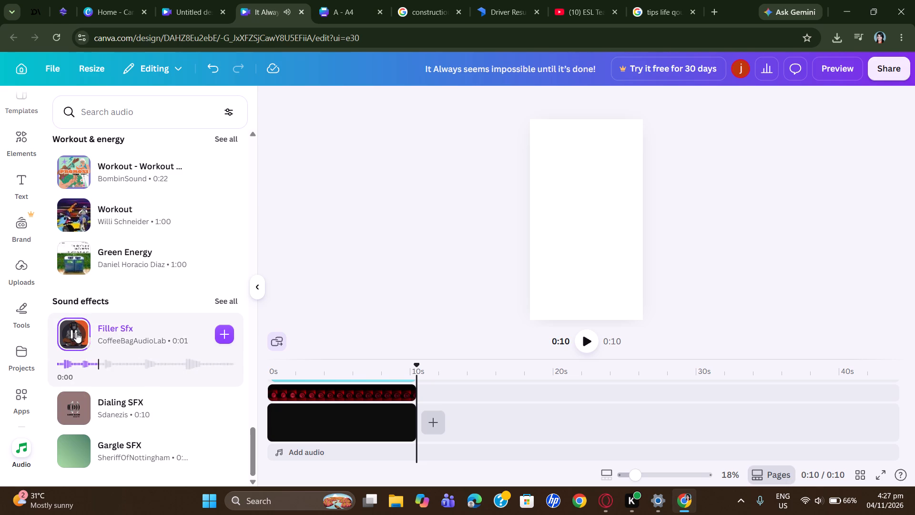
pyautogui.click(76, 332)
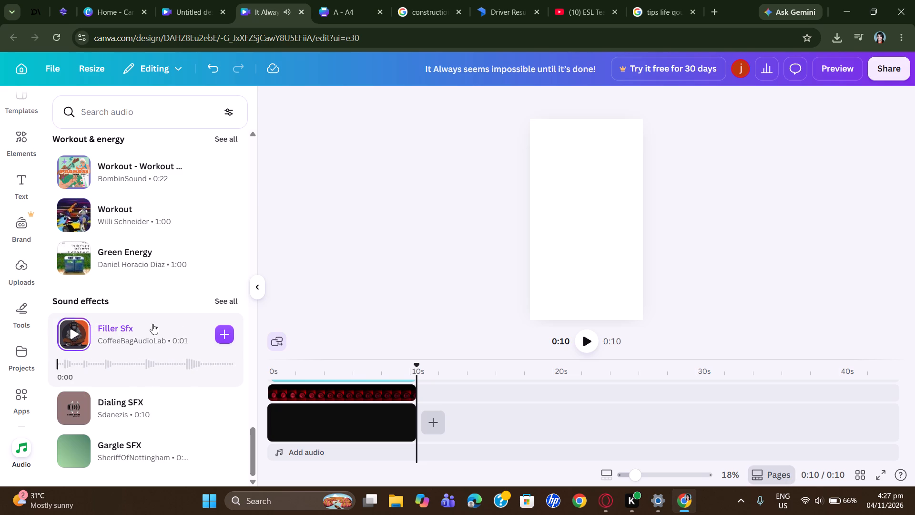
pyautogui.moveTo(253, 459); pyautogui.dragTo(249, 440)
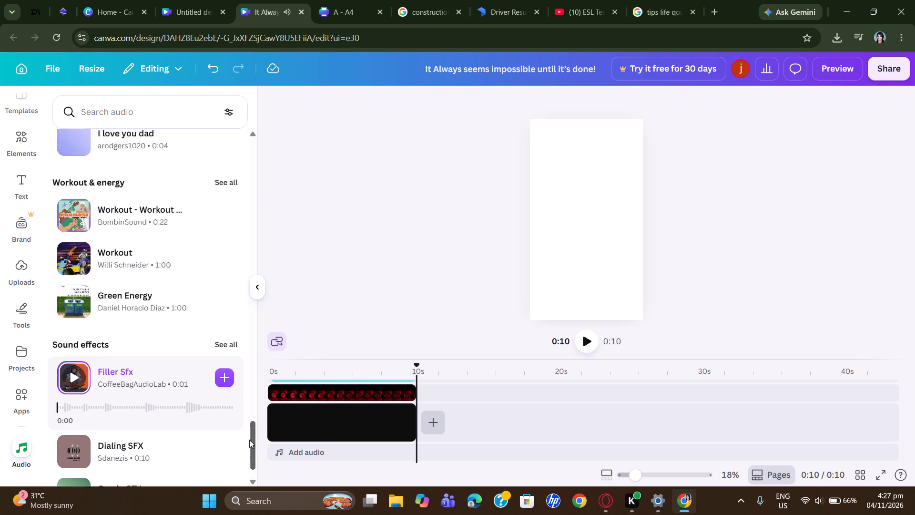
# Preview the recently used tracks Sweet Music, Dramatic Sad Background and Rock Happy Birthday Song, and replay Dramatic Sad Background.
pyautogui.moveTo(249, 440); pyautogui.dragTo(221, 166)
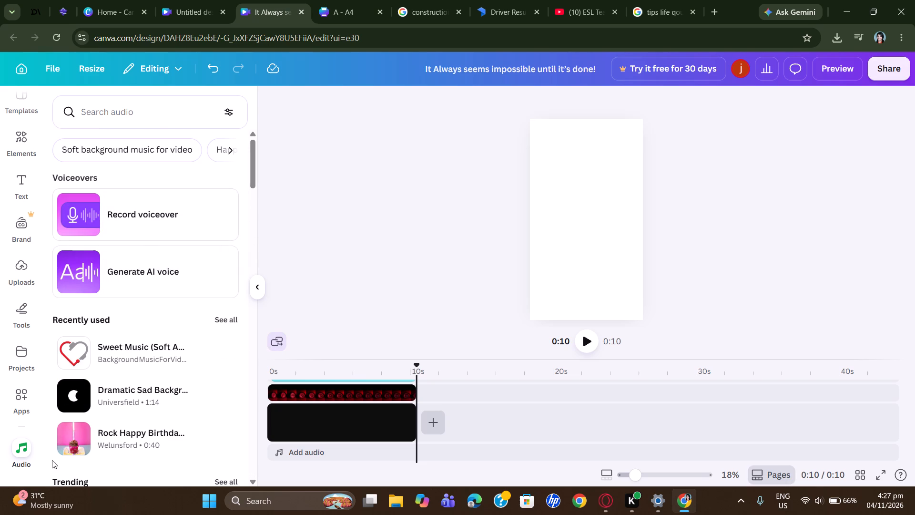
pyautogui.scroll(-2, 87, 311)
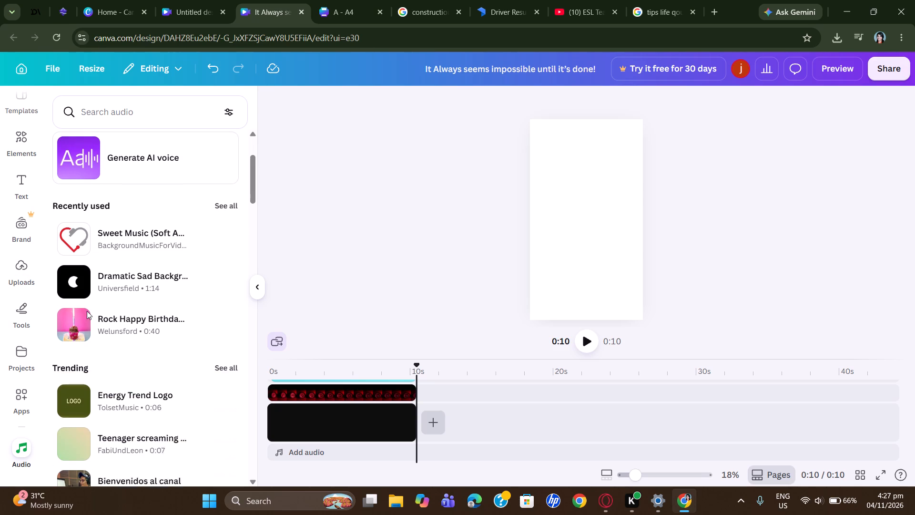
pyautogui.click(76, 234)
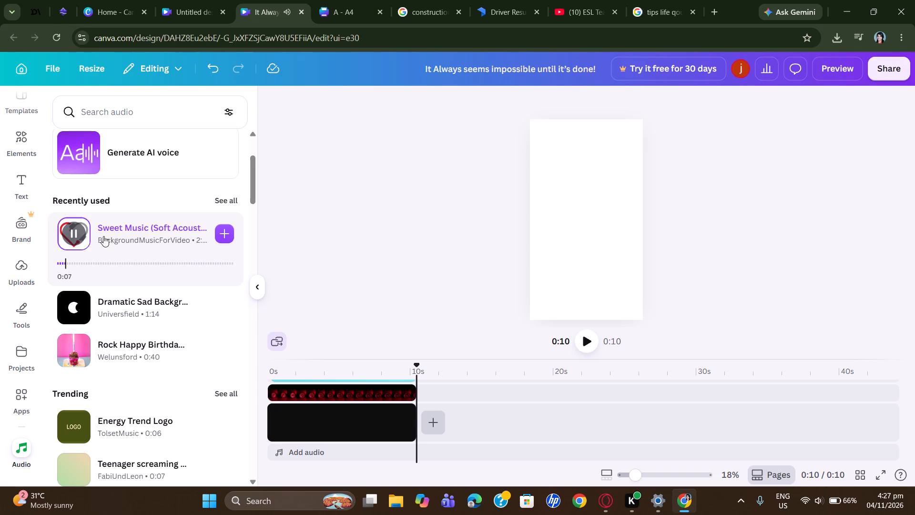
pyautogui.click(78, 233)
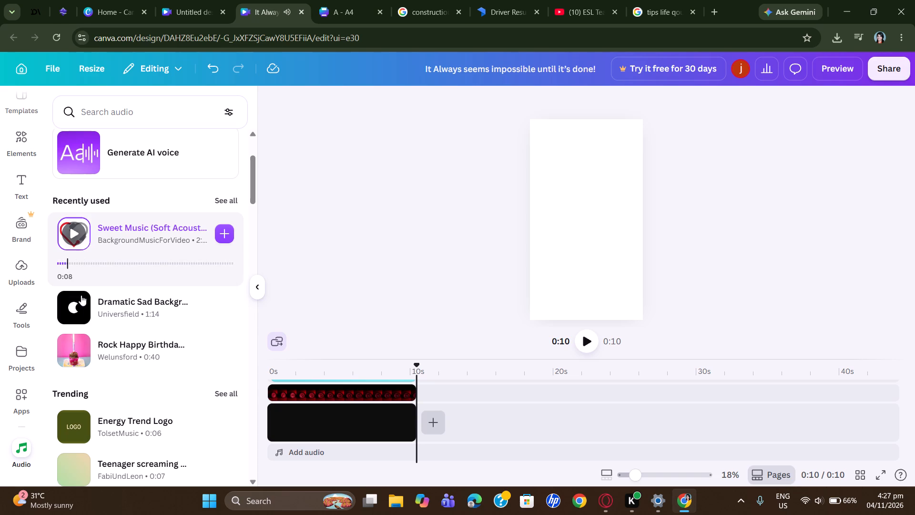
pyautogui.click(79, 307)
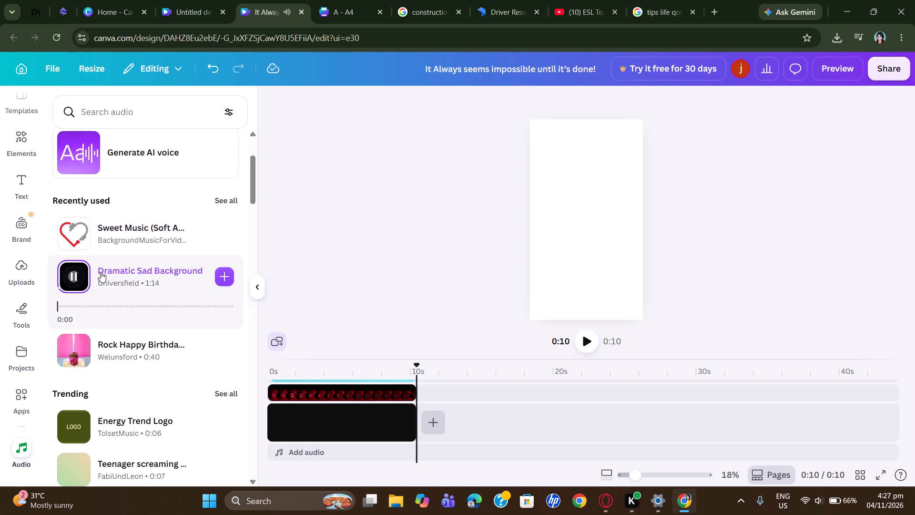
pyautogui.click(71, 280)
pyautogui.click(71, 348)
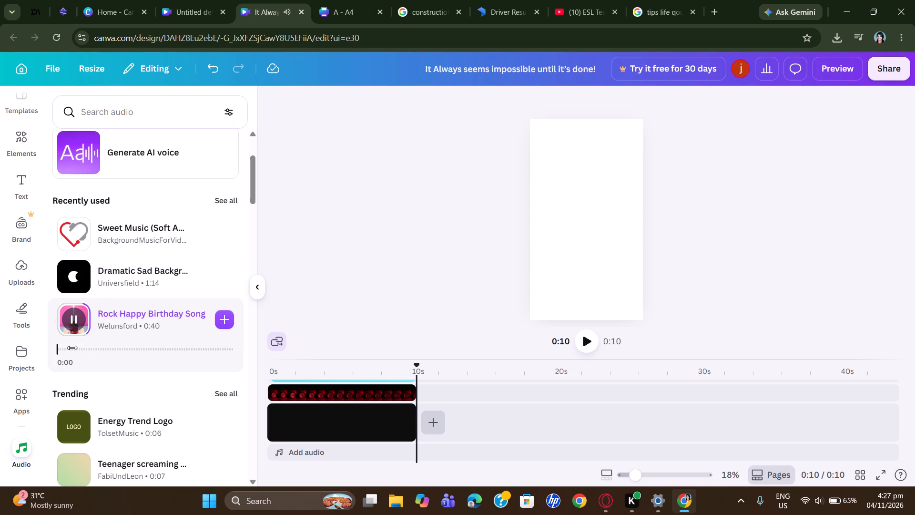
pyautogui.click(72, 317)
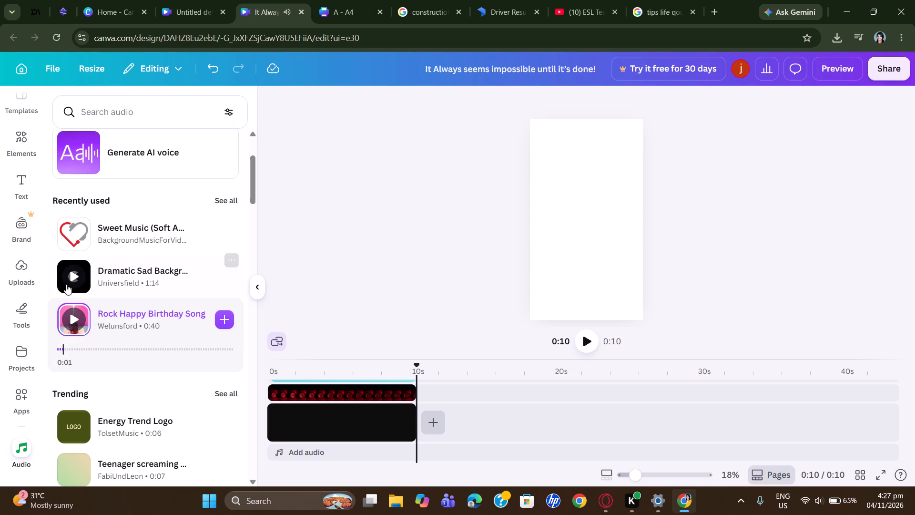
pyautogui.click(67, 277)
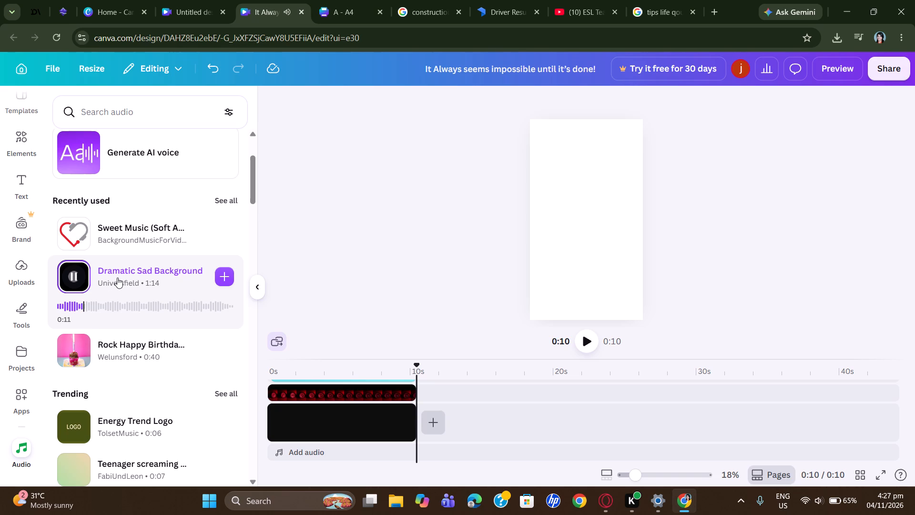
# Add the Dramatic Sad Background track to the video's audio timeline, aligned to start at 0 s.
pyautogui.moveTo(117, 278); pyautogui.dragTo(295, 451)
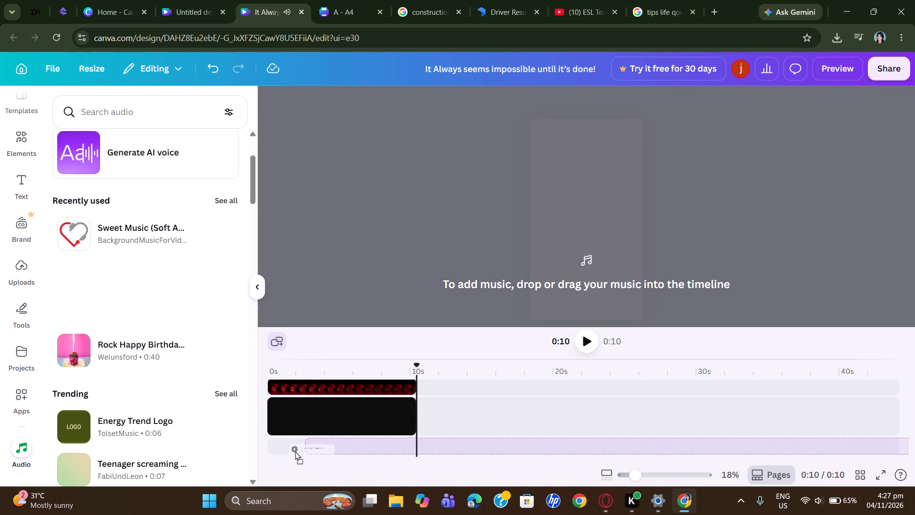
pyautogui.moveTo(295, 451); pyautogui.dragTo(292, 443)
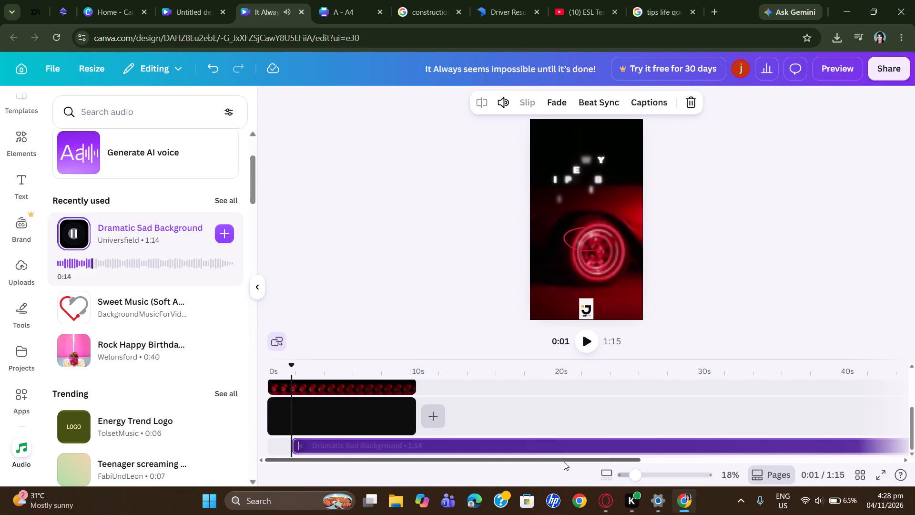
pyautogui.moveTo(361, 445); pyautogui.dragTo(352, 446)
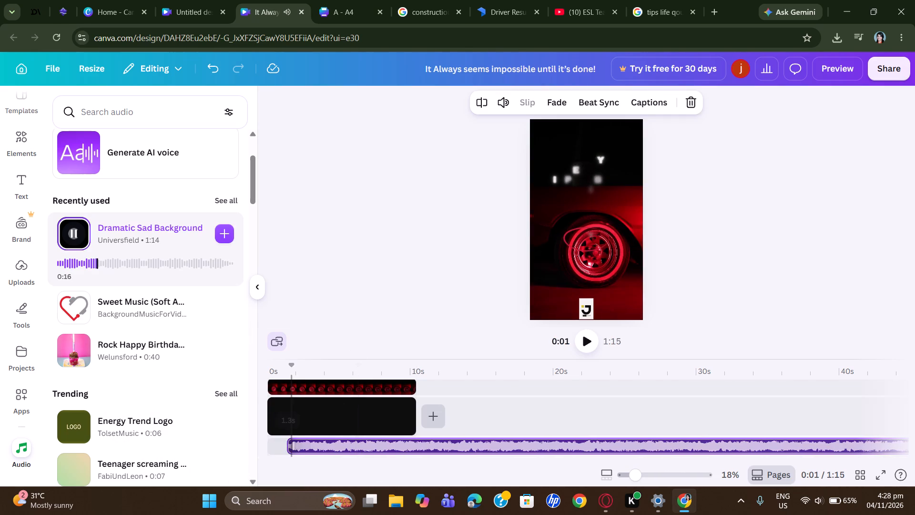
pyautogui.moveTo(352, 446); pyautogui.dragTo(323, 446)
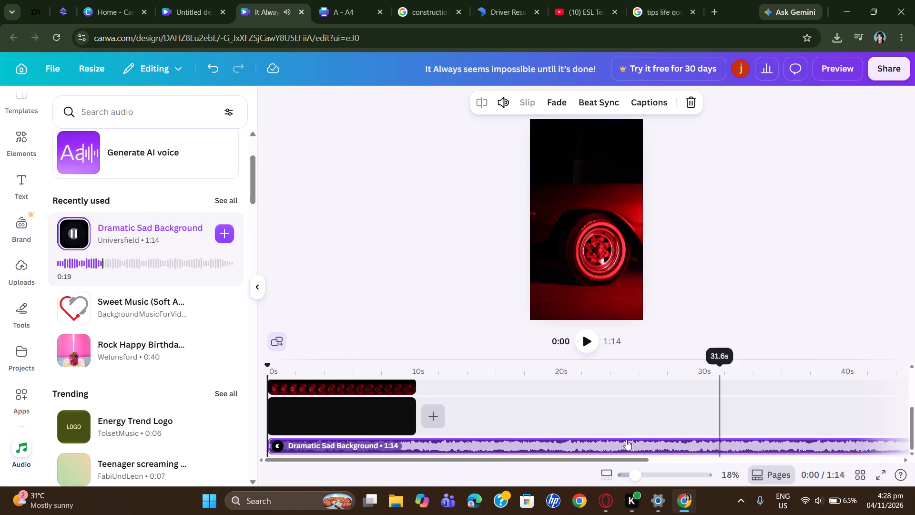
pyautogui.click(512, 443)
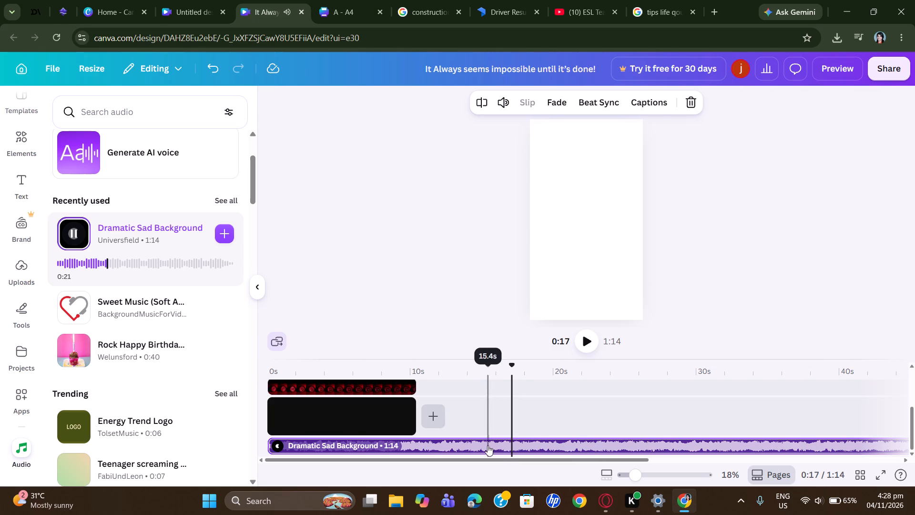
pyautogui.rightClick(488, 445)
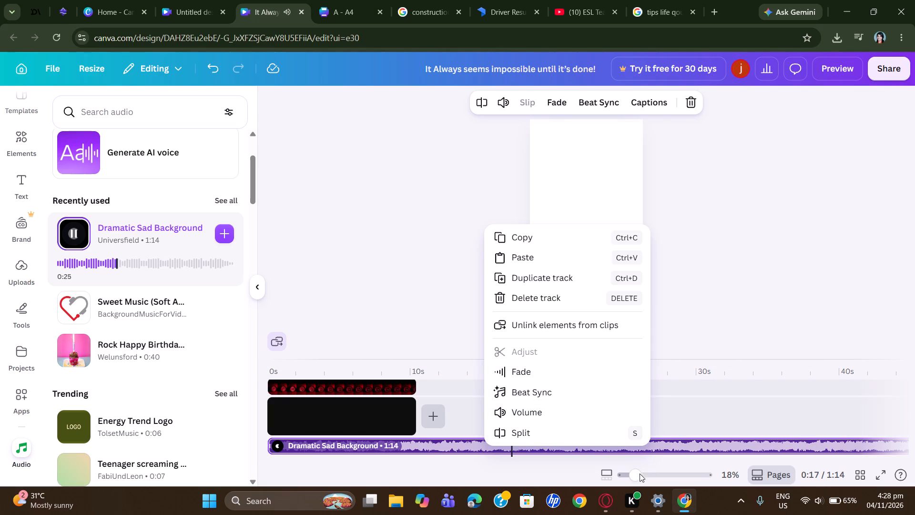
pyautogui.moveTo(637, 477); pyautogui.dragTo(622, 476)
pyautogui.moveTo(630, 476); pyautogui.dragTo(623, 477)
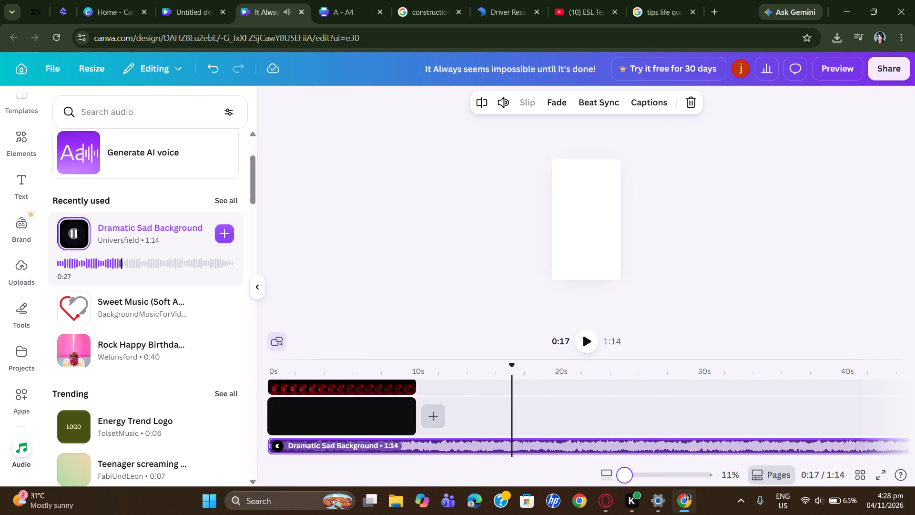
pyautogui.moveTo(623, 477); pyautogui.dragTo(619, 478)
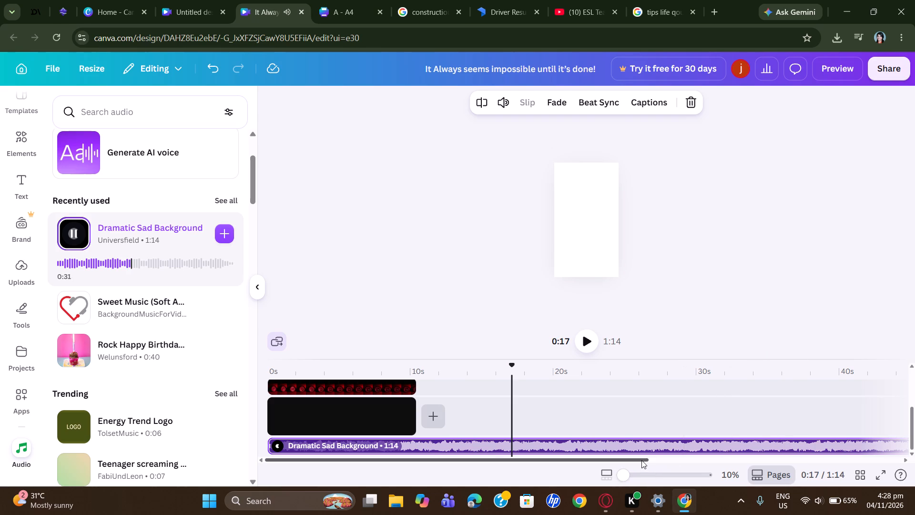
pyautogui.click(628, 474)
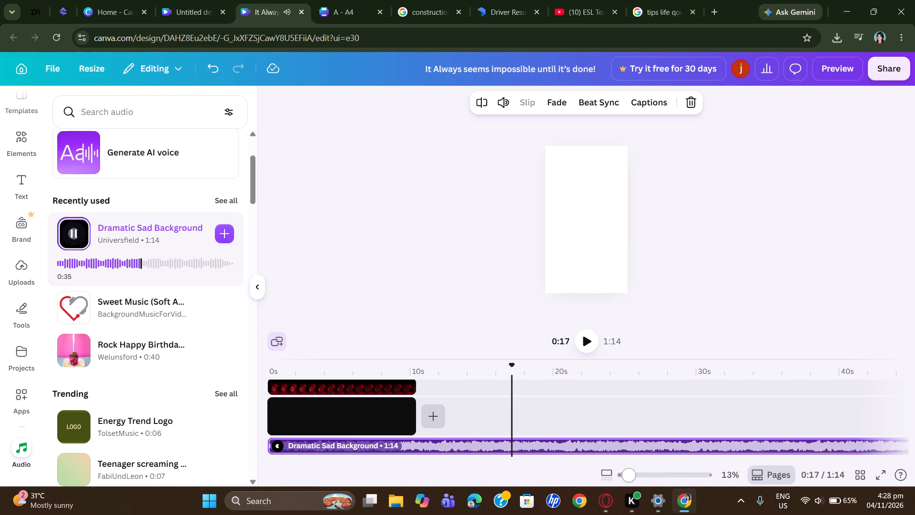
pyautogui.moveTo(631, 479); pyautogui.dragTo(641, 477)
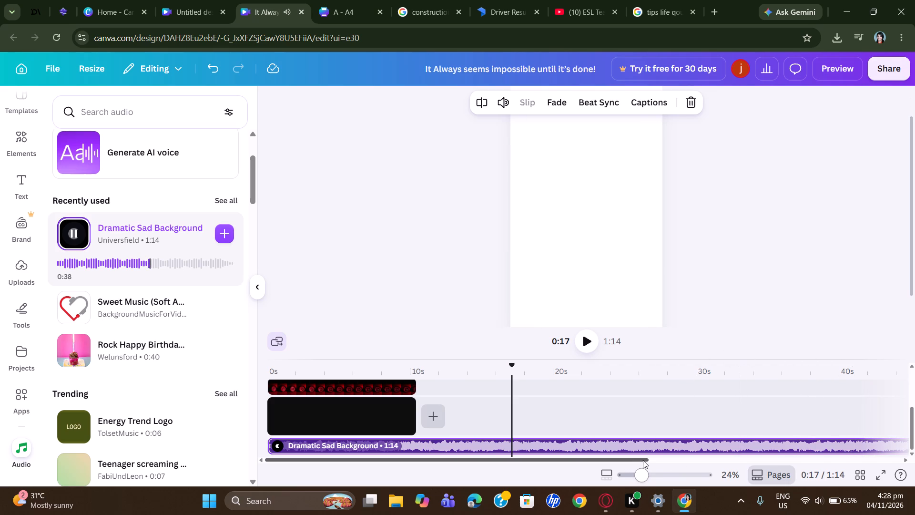
# Trim the end of the Dramatic Sad Background track to match the end of the video clip at about 10 s.
pyautogui.moveTo(643, 459); pyautogui.dragTo(847, 436)
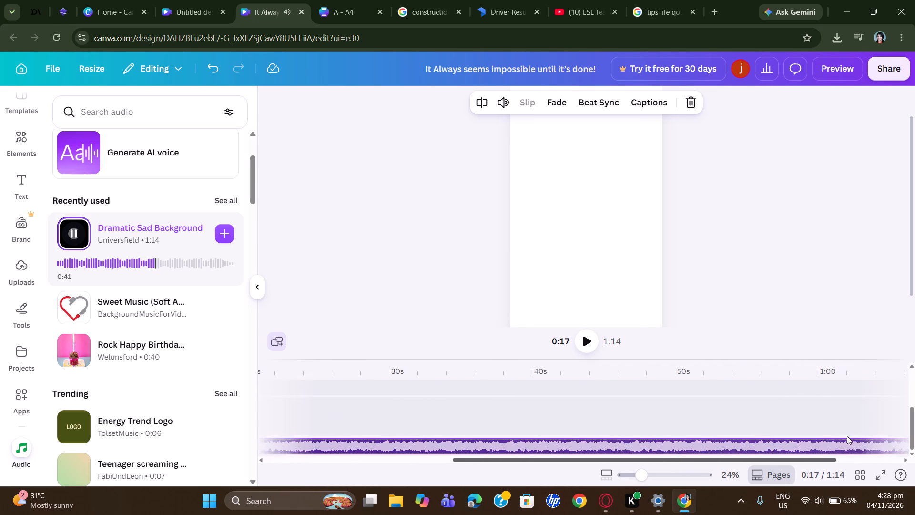
pyautogui.moveTo(847, 436); pyautogui.dragTo(905, 422)
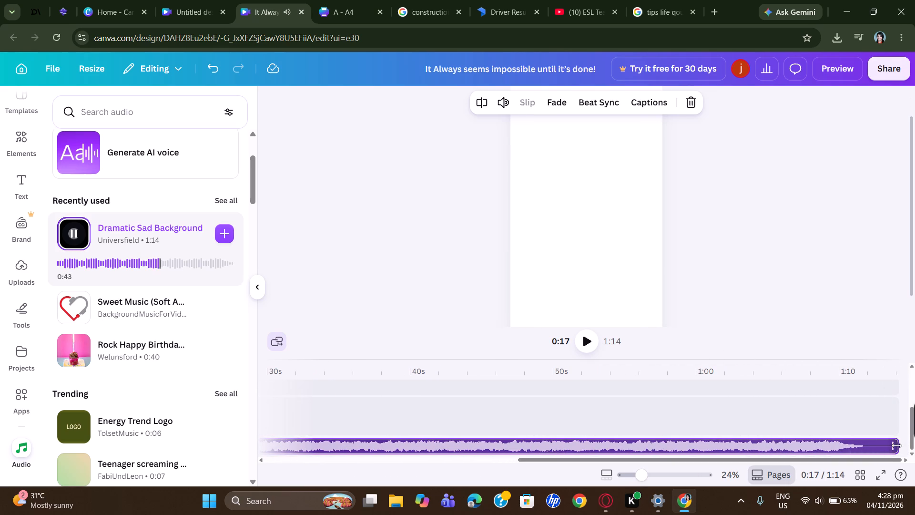
pyautogui.moveTo(896, 445); pyautogui.dragTo(283, 463)
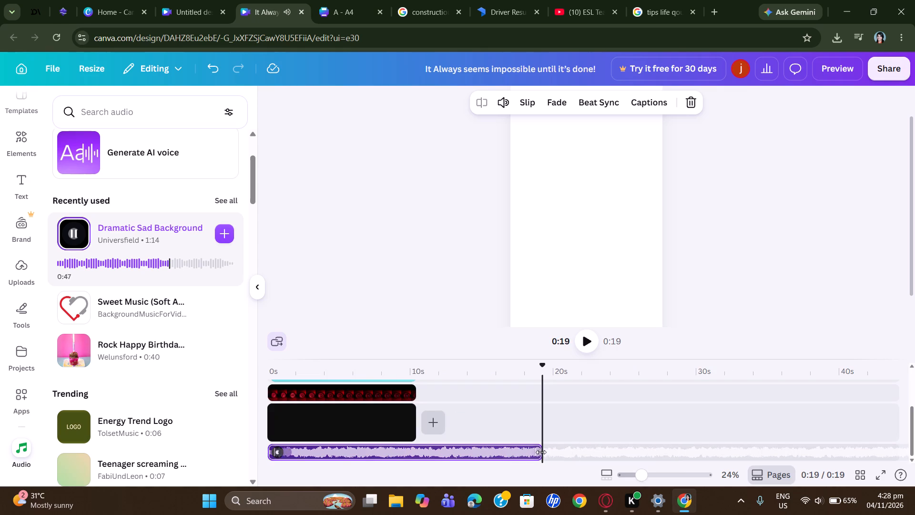
pyautogui.moveTo(539, 452); pyautogui.dragTo(423, 462)
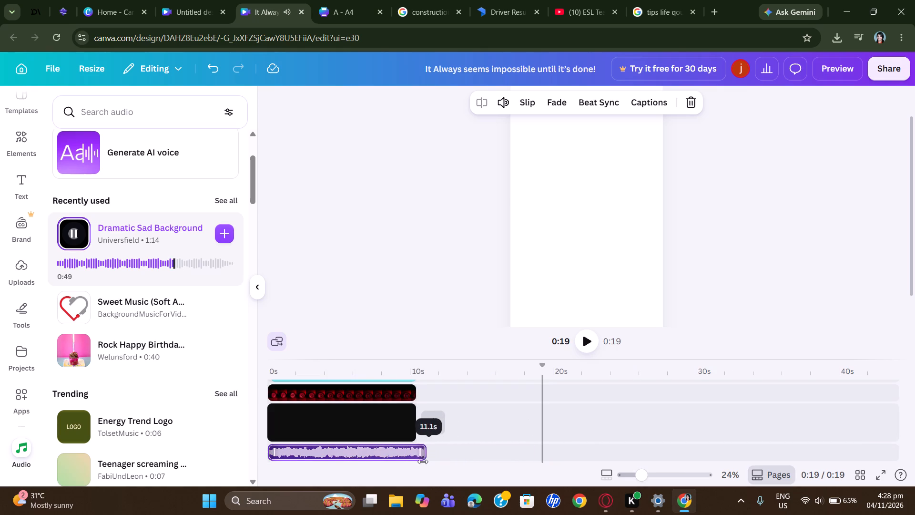
pyautogui.moveTo(423, 462); pyautogui.dragTo(417, 462)
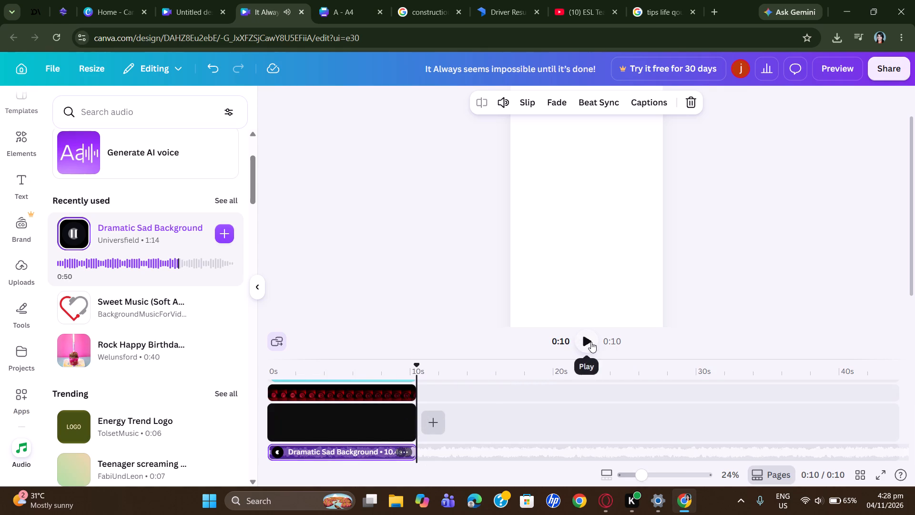
# Play the whole video to check it together with the trimmed background audio.
pyautogui.click(591, 342)
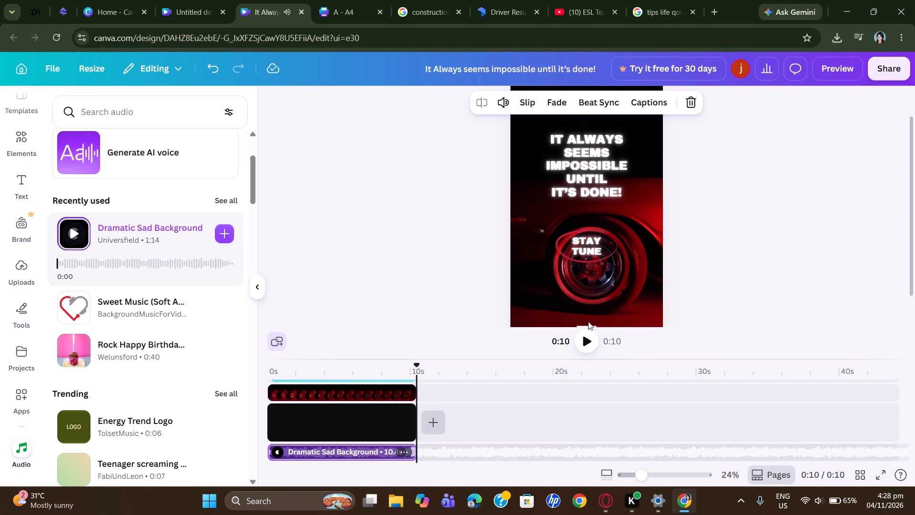
pyautogui.click(740, 268)
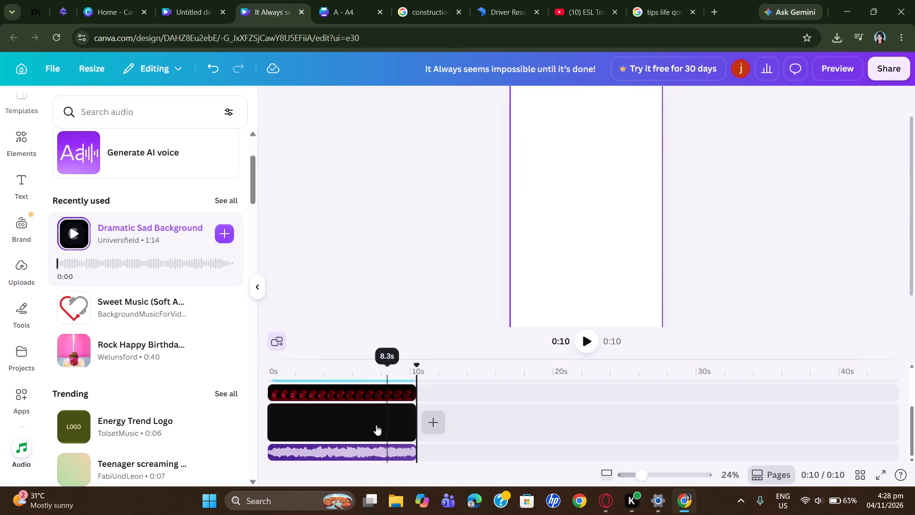
# Extend the logo image's frame upward from the bottom of the design and move the logo up over the car wheel.
pyautogui.scroll(7, 378, 425)
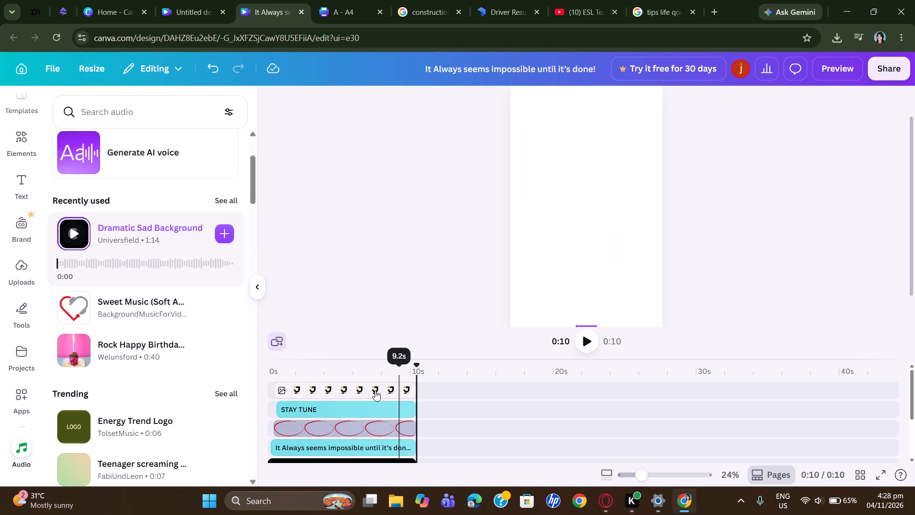
pyautogui.click(372, 394)
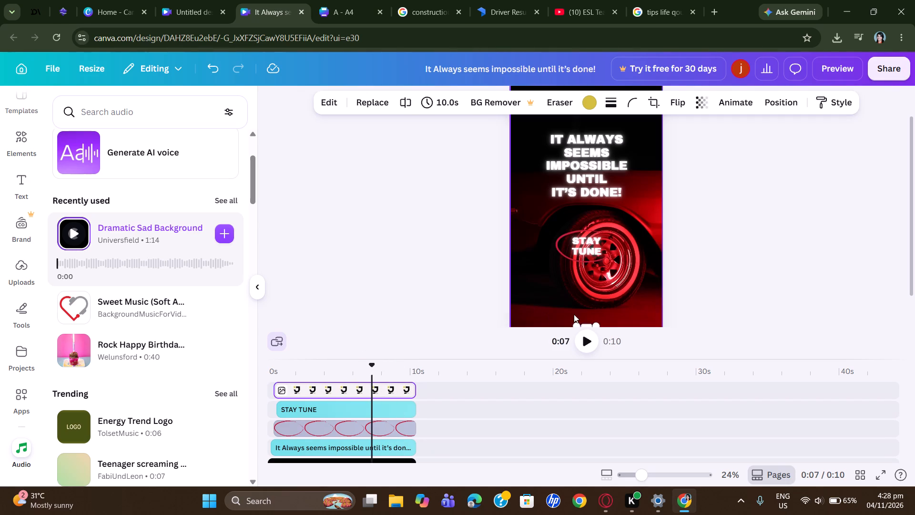
pyautogui.moveTo(585, 324); pyautogui.dragTo(586, 292)
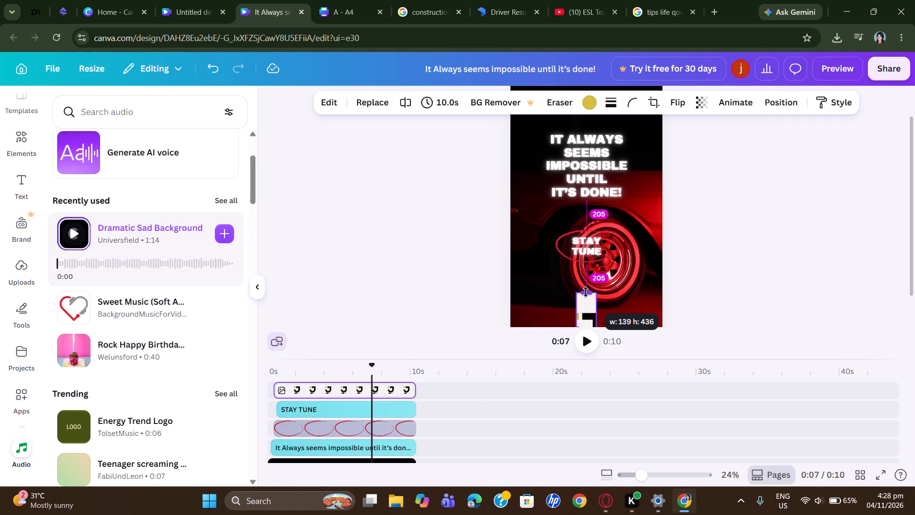
pyautogui.moveTo(586, 292); pyautogui.dragTo(586, 295)
pyautogui.moveTo(586, 309); pyautogui.dragTo(582, 243)
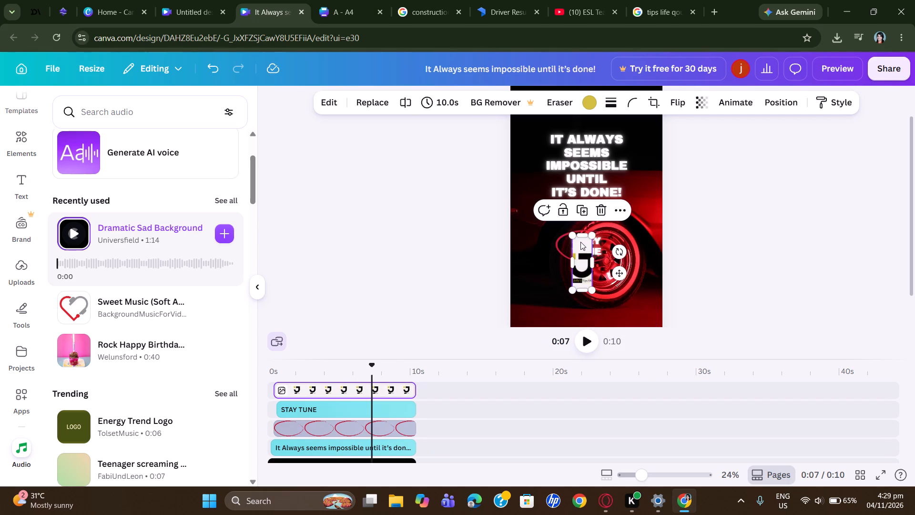
# Reshape the logo's frame by its edges to about 291 wide by 287 high so the whole J logo shows.
pyautogui.moveTo(581, 236); pyautogui.dragTo(585, 247)
pyautogui.moveTo(590, 269); pyautogui.dragTo(594, 268)
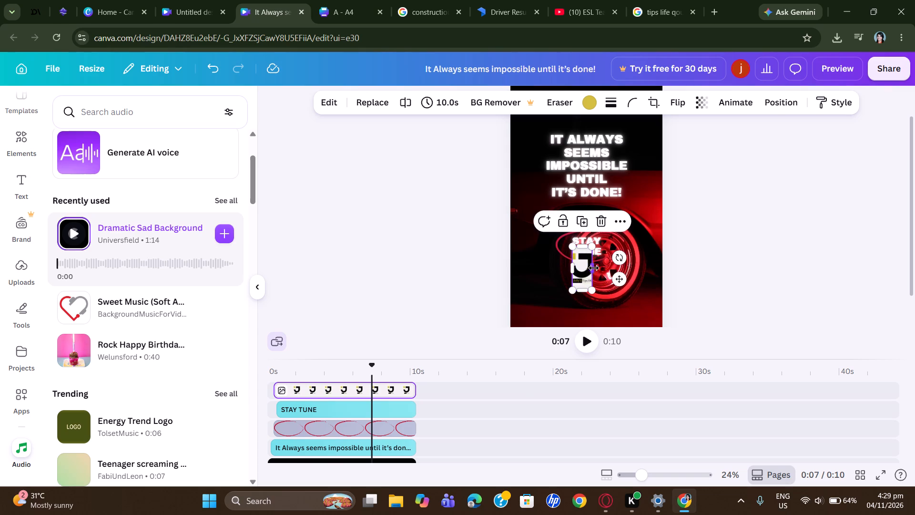
pyautogui.moveTo(594, 268); pyautogui.dragTo(597, 267)
pyautogui.moveTo(571, 267); pyautogui.dragTo(563, 269)
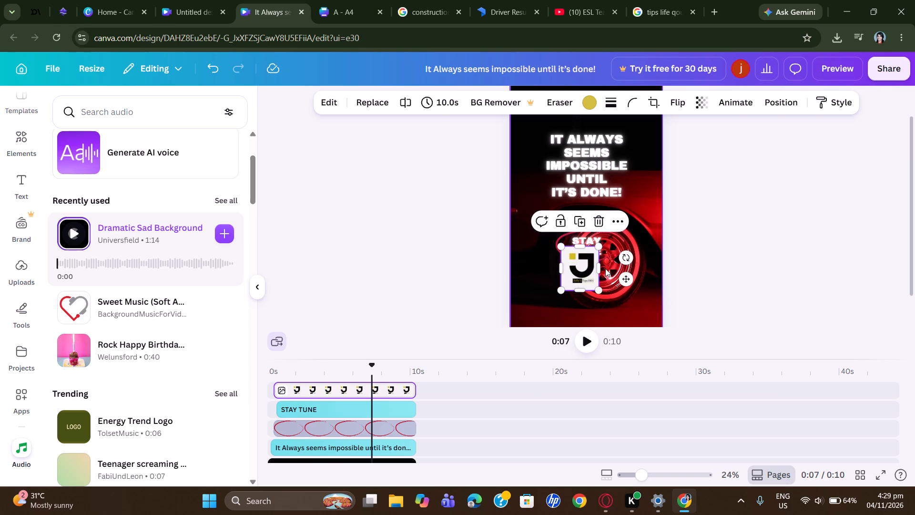
pyautogui.click(598, 267)
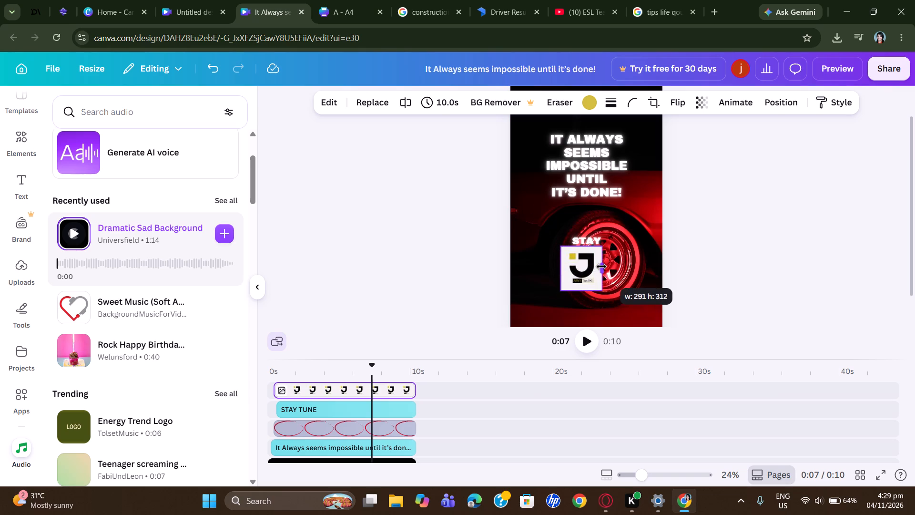
pyautogui.click(576, 288)
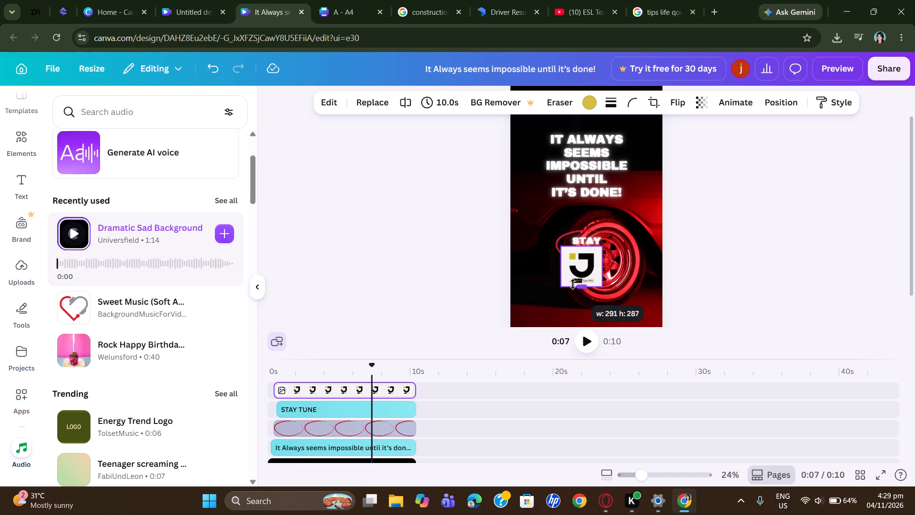
pyautogui.click(562, 269)
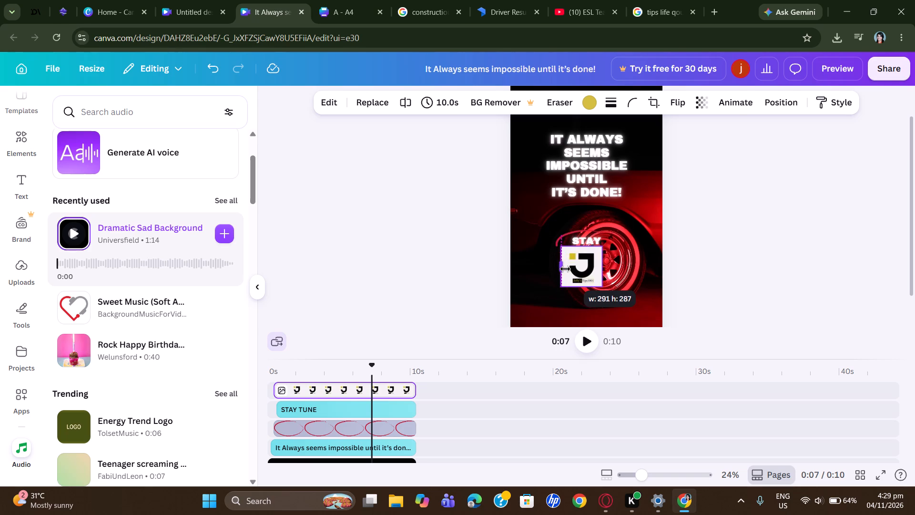
pyautogui.click(629, 295)
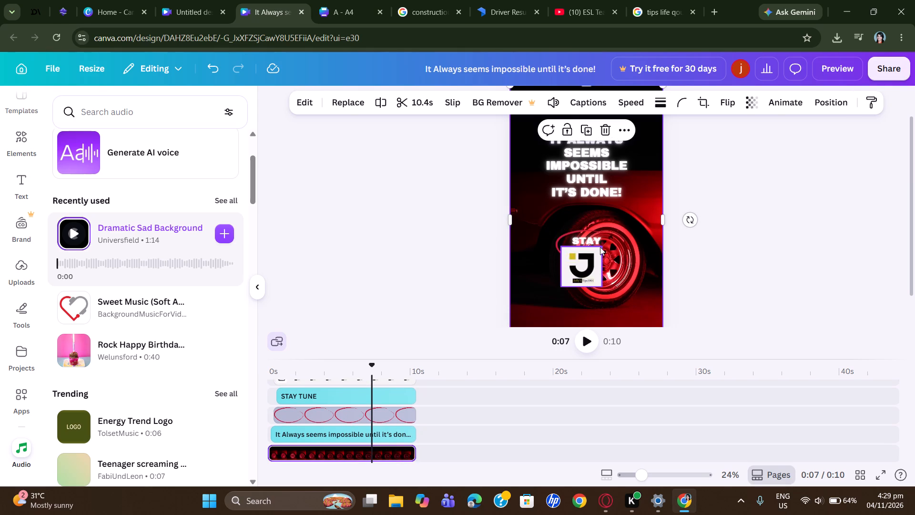
# Scale the J logo down proportionally to about 234 wide by 230 high.
pyautogui.click(585, 253)
pyautogui.moveTo(602, 247); pyautogui.dragTo(594, 252)
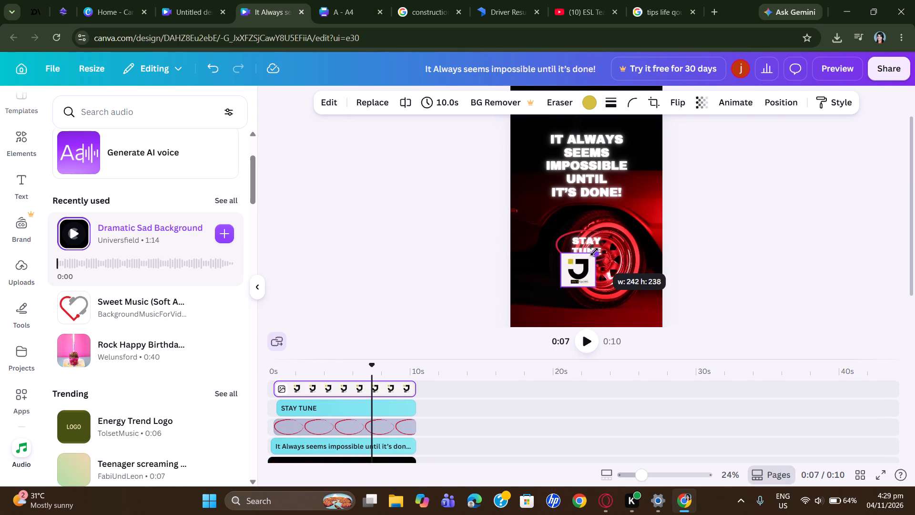
pyautogui.moveTo(594, 252); pyautogui.dragTo(593, 253)
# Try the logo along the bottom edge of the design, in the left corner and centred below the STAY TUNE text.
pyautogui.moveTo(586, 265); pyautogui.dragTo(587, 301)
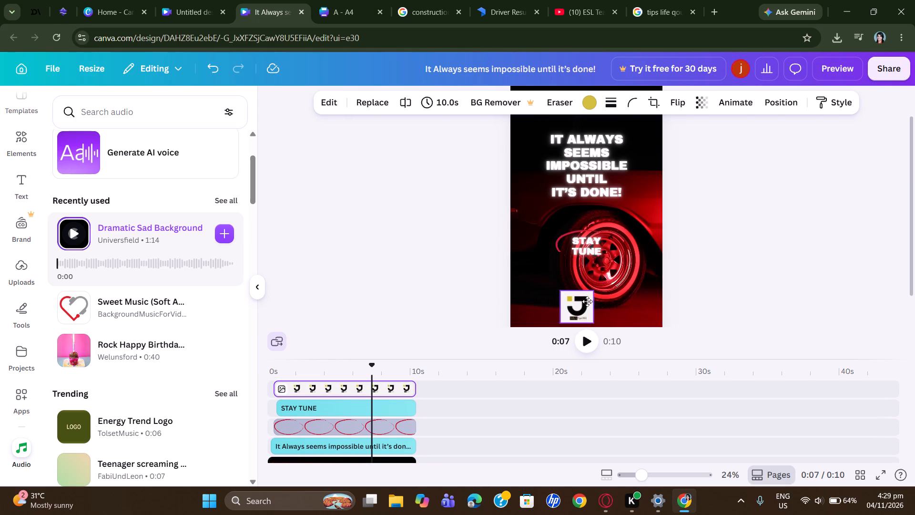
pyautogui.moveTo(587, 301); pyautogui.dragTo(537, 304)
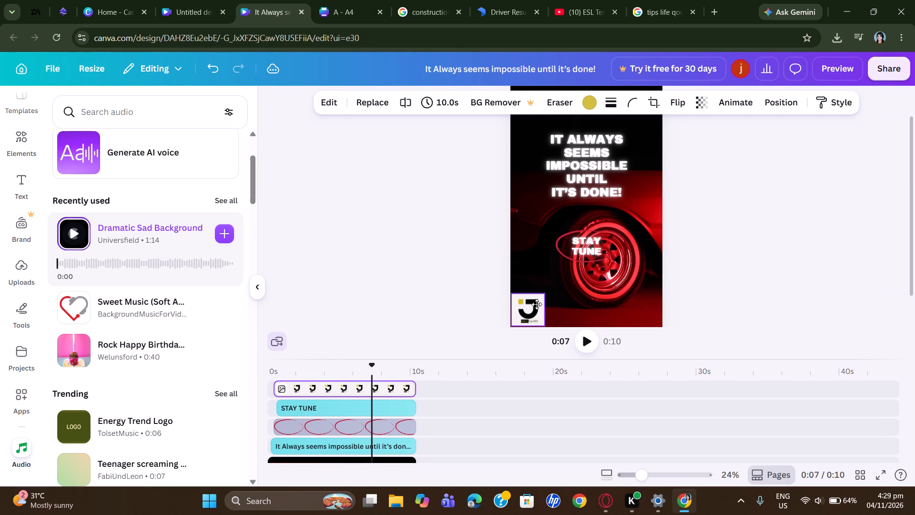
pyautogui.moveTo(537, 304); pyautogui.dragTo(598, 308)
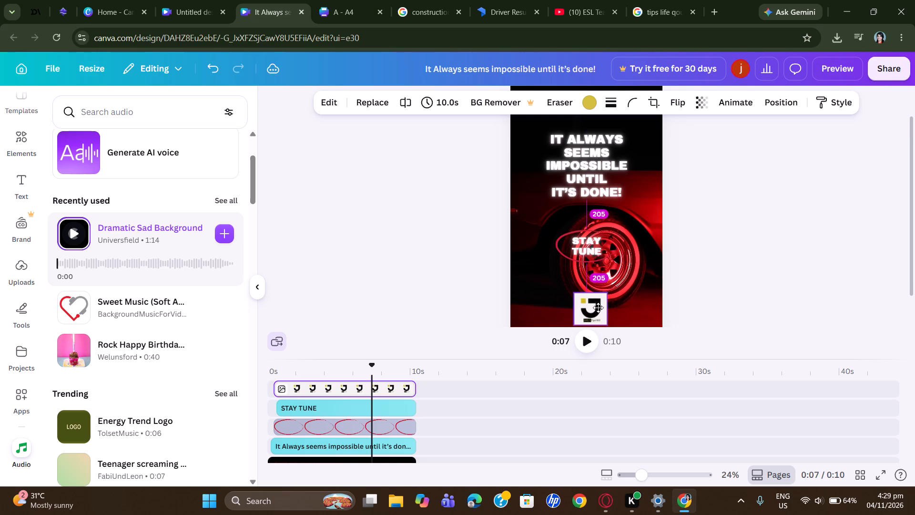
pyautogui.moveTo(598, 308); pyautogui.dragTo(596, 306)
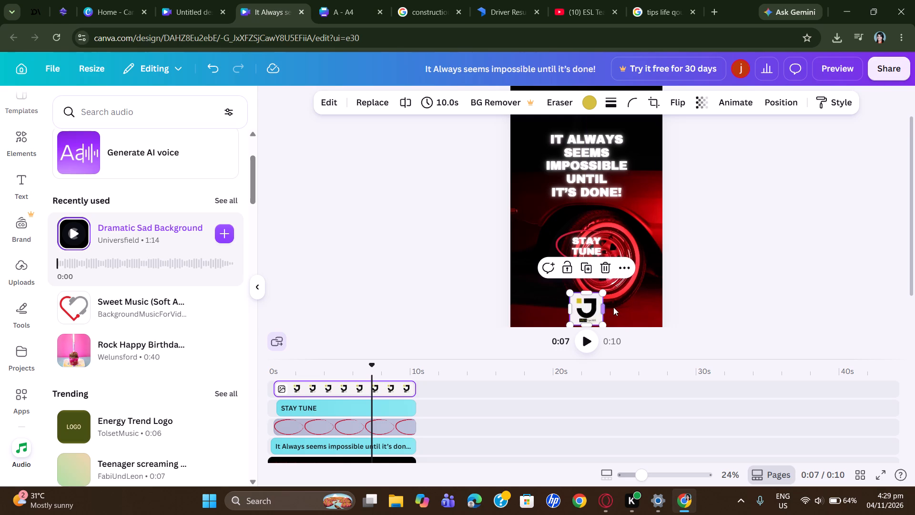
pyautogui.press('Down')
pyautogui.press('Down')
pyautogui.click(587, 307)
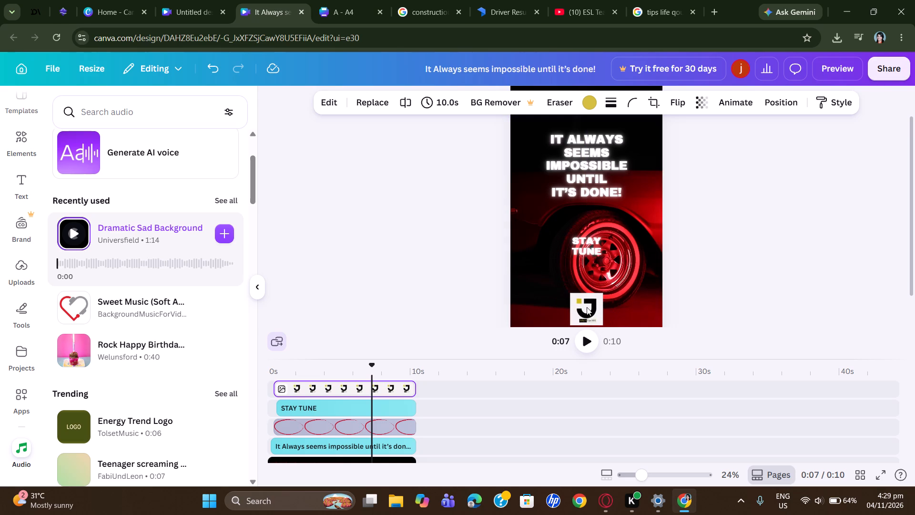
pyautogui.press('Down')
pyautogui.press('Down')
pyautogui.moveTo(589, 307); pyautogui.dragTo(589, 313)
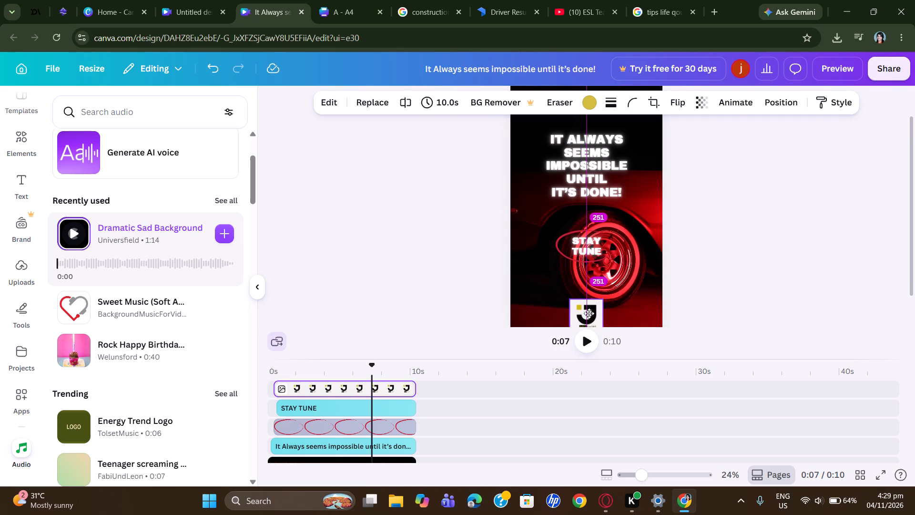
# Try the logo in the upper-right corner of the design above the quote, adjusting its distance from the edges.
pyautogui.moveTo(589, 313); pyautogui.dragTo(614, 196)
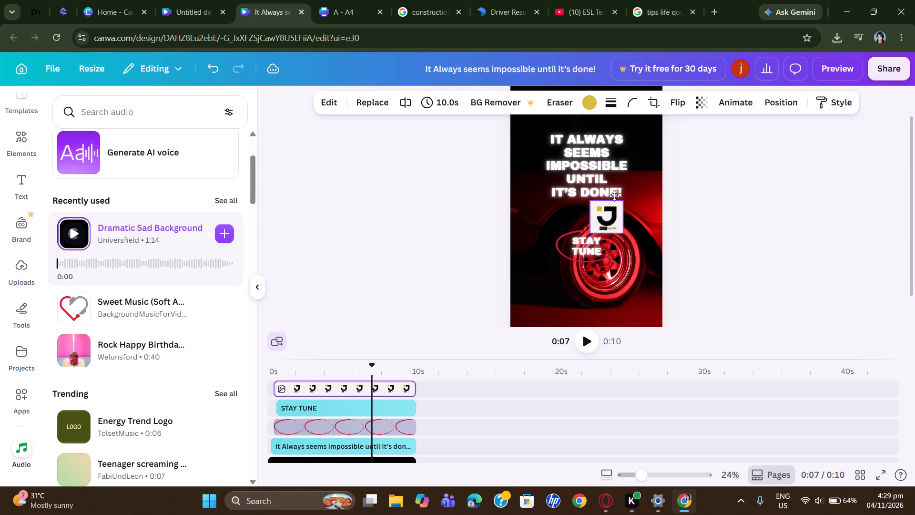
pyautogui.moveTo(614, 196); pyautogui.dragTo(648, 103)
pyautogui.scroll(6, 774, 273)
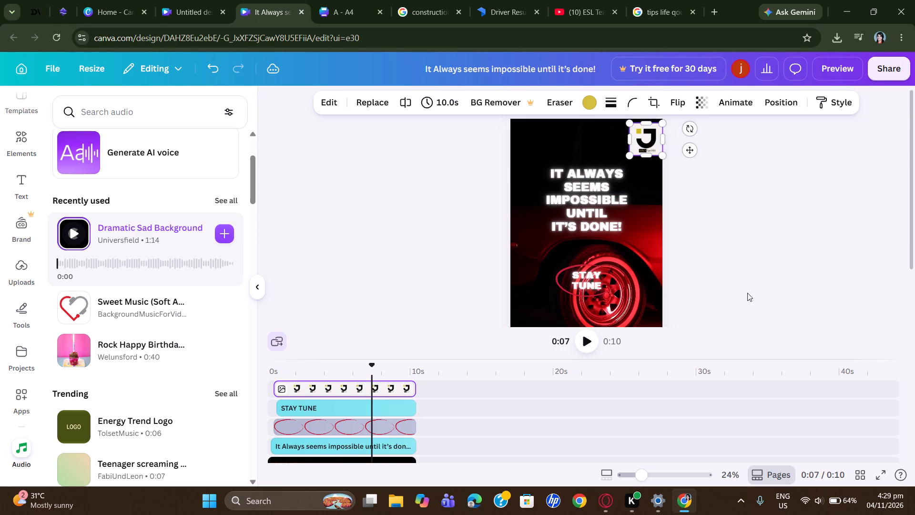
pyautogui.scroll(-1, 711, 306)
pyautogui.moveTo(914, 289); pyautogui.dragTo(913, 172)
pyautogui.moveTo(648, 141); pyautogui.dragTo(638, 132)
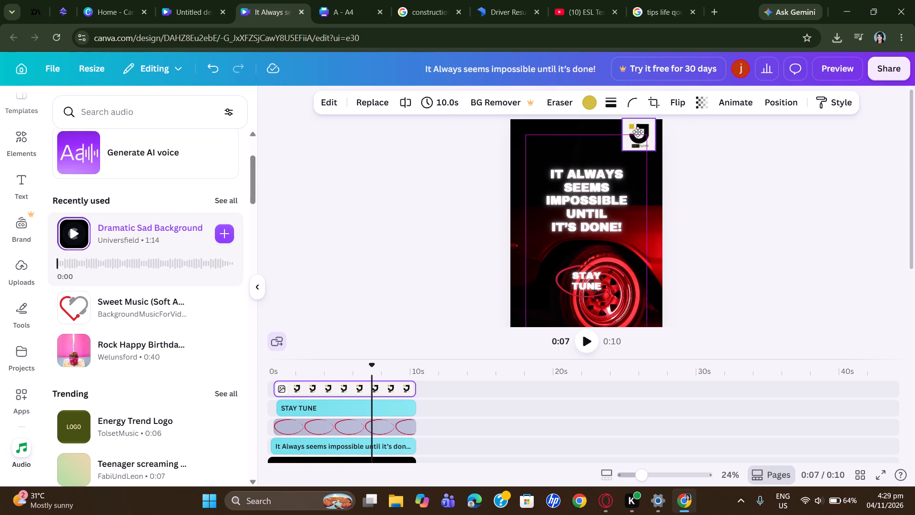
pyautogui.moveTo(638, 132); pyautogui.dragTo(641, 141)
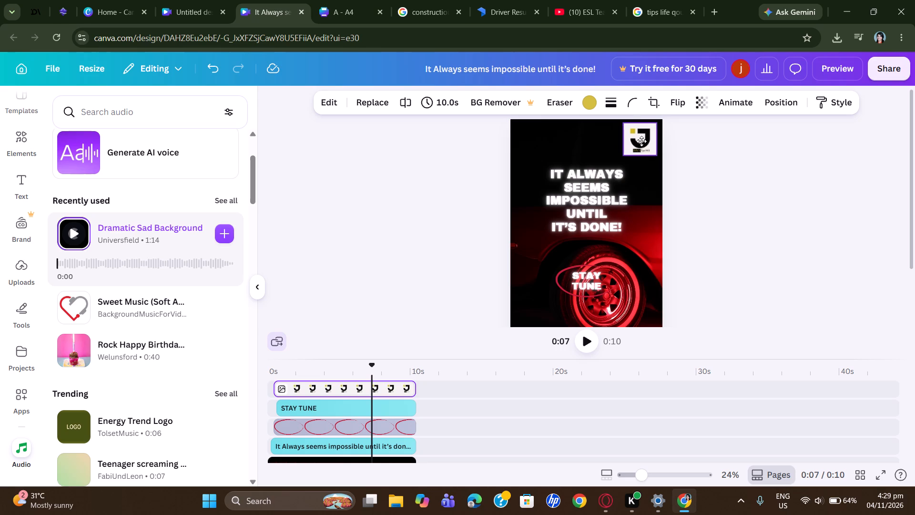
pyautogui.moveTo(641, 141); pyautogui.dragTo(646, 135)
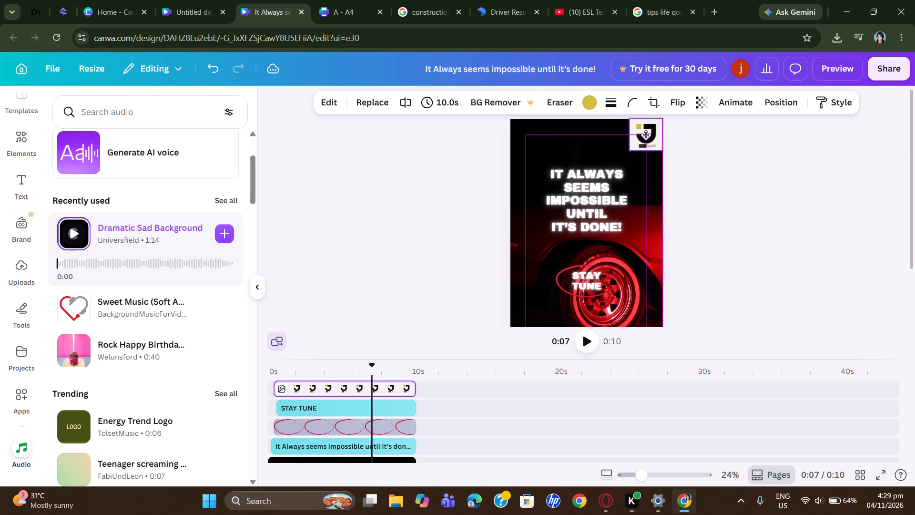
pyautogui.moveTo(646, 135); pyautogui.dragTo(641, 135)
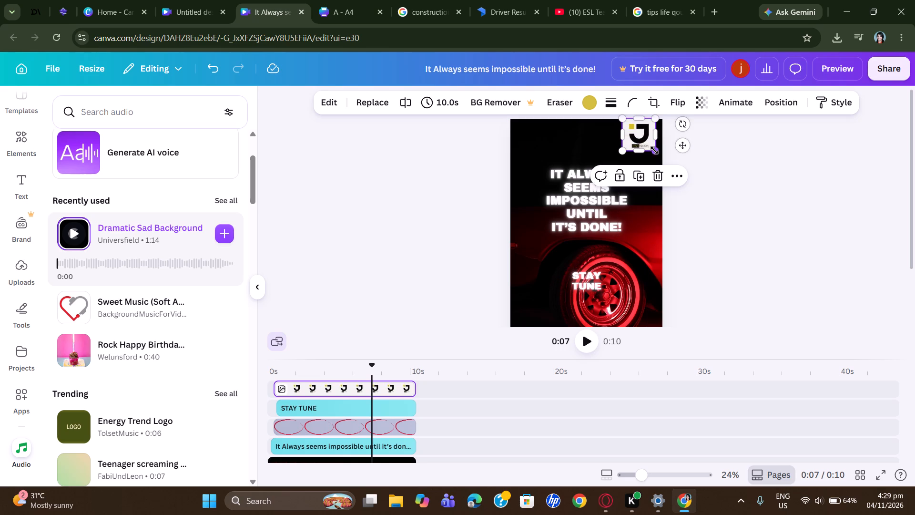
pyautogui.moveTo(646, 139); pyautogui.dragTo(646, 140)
# Move the logo to the upper-left corner of the design, at about X 39 px, Y 31 px.
pyautogui.moveTo(646, 140); pyautogui.dragTo(548, 307)
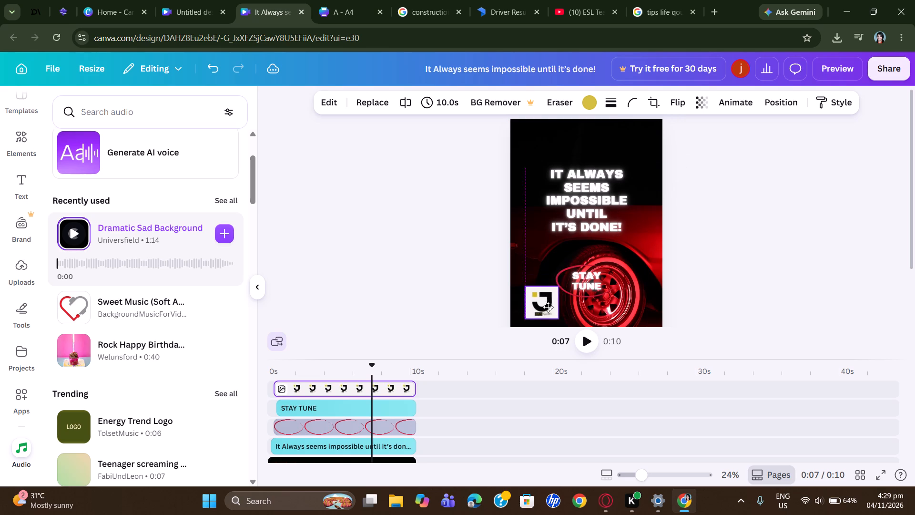
pyautogui.moveTo(548, 307); pyautogui.dragTo(539, 145)
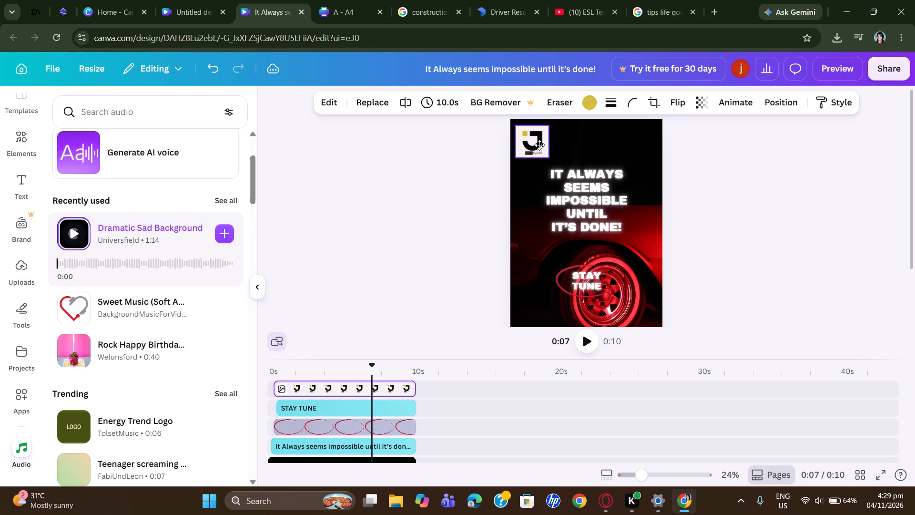
pyautogui.moveTo(539, 145); pyautogui.dragTo(539, 144)
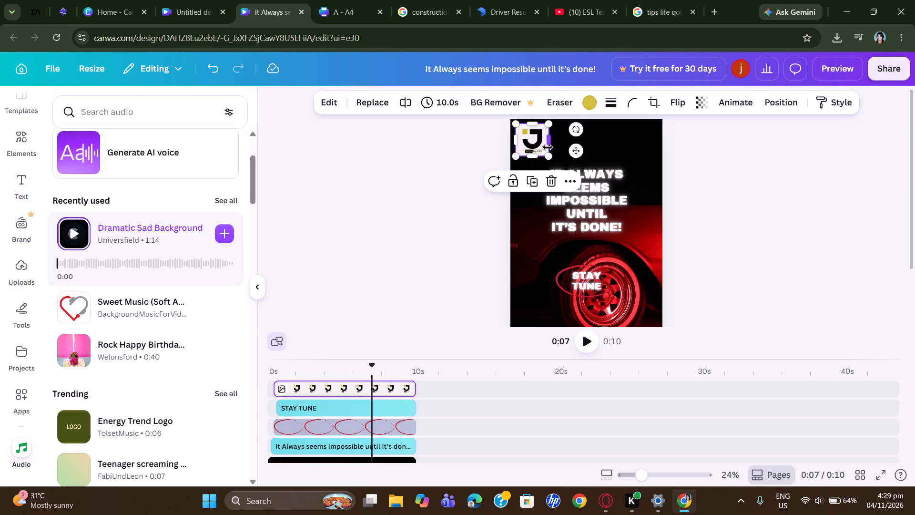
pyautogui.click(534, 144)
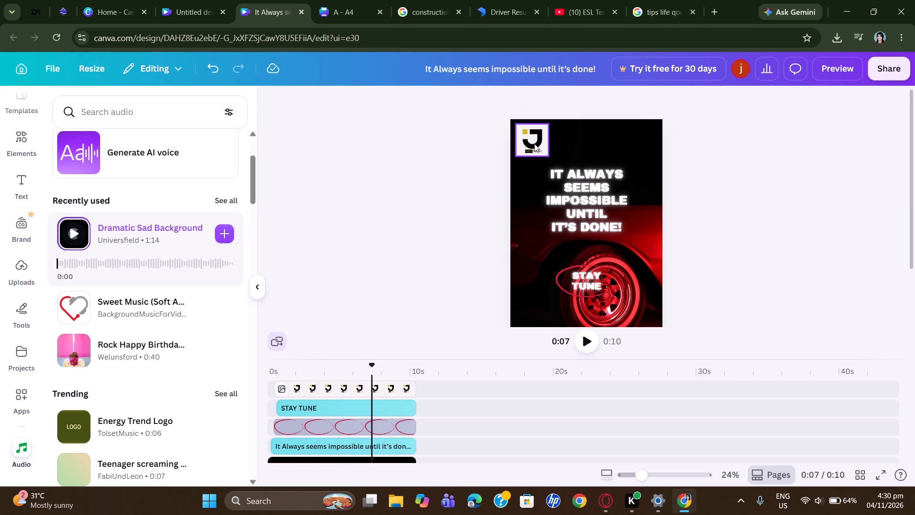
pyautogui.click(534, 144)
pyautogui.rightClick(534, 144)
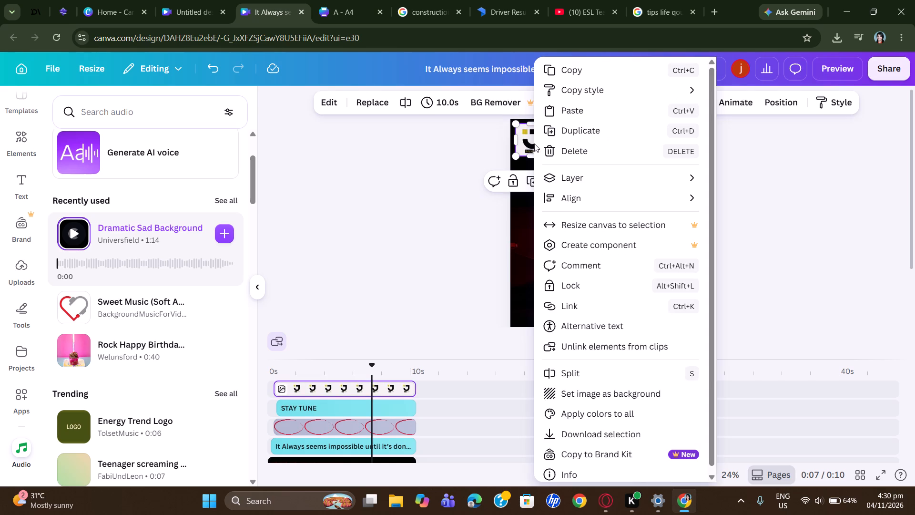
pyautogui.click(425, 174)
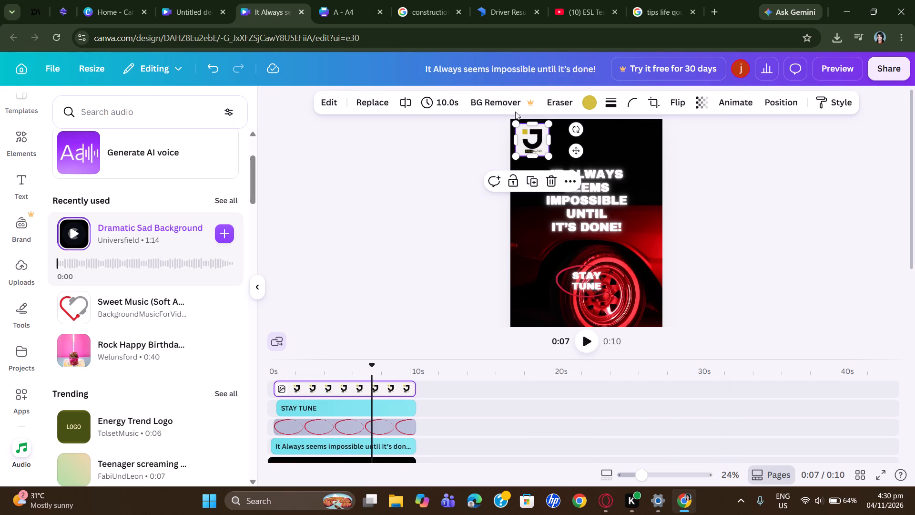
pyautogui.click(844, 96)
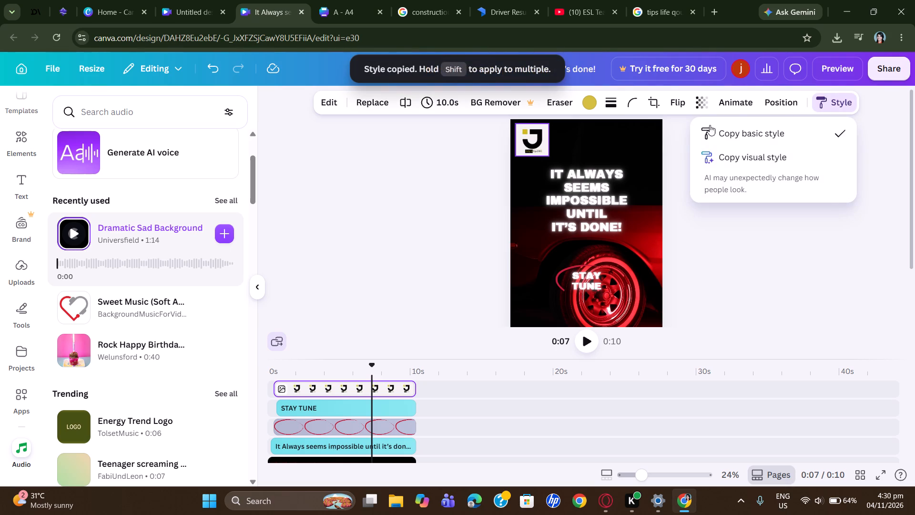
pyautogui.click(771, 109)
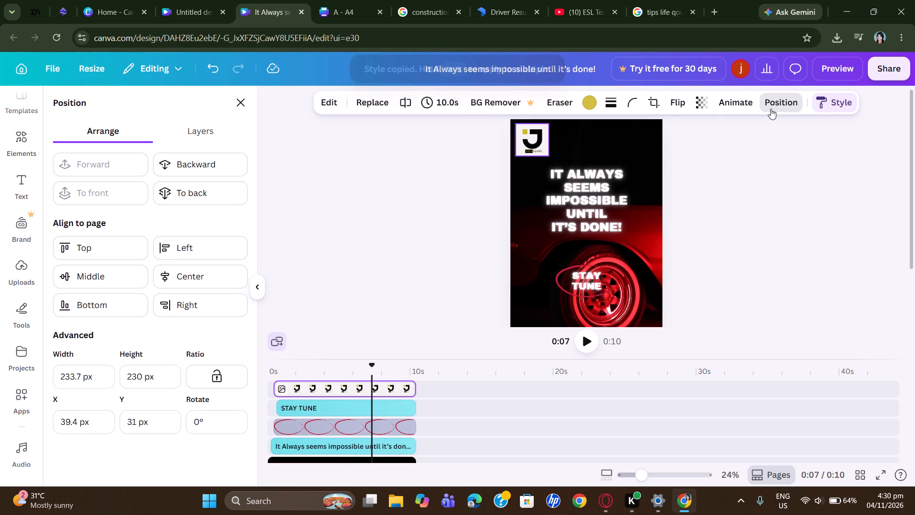
# Generate a 5 second video from the logo image with the Smart setting of the Image to Video animation.
pyautogui.click(732, 103)
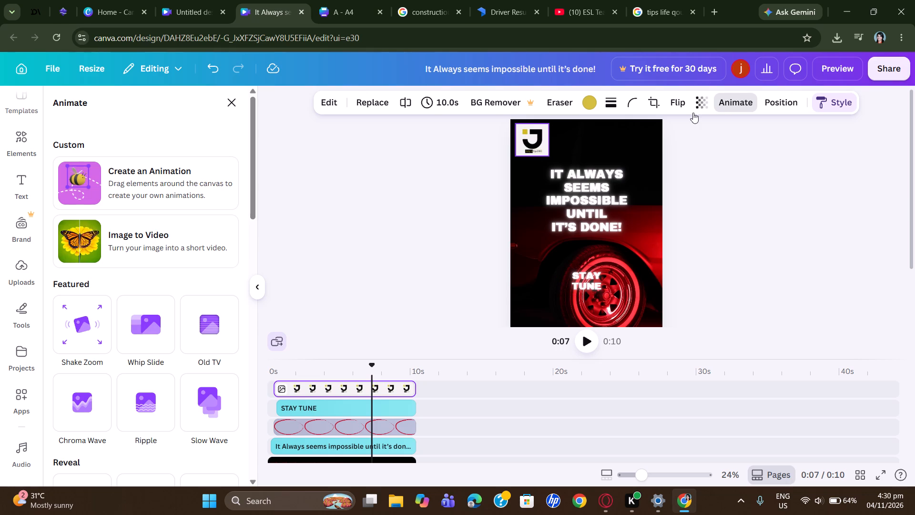
pyautogui.click(117, 238)
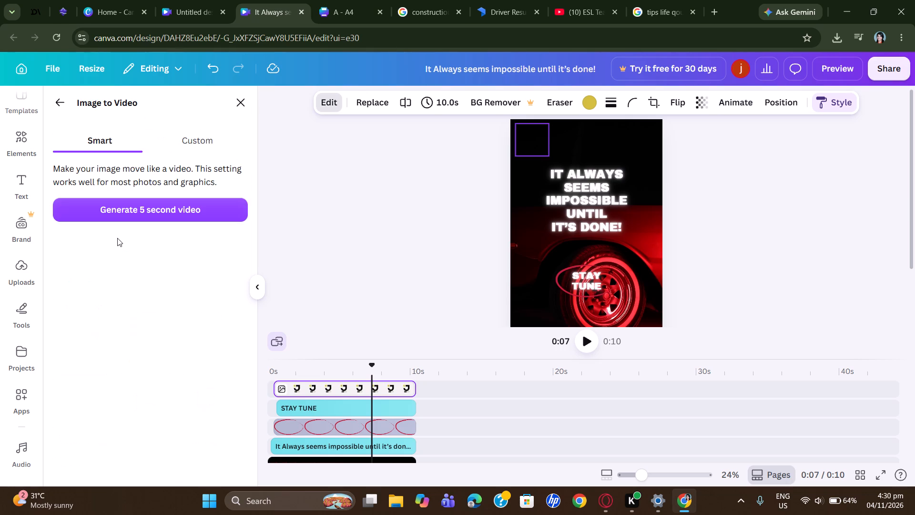
pyautogui.click(171, 210)
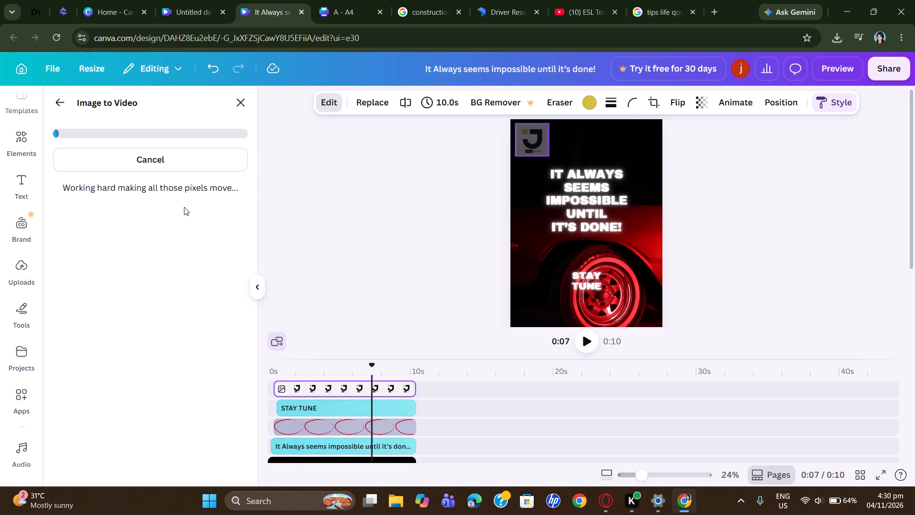
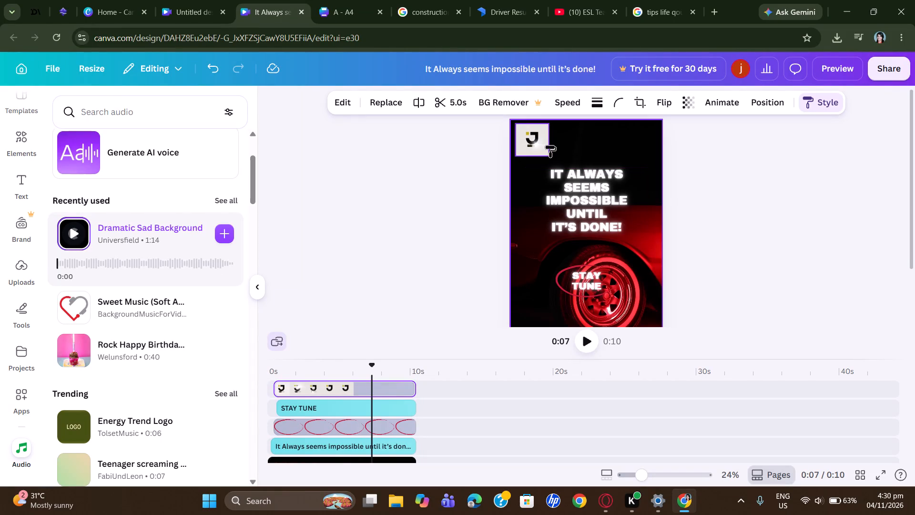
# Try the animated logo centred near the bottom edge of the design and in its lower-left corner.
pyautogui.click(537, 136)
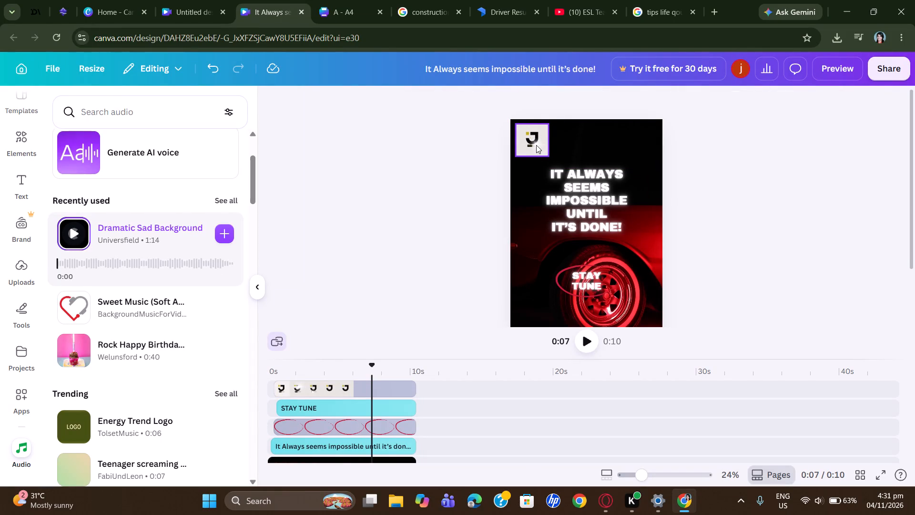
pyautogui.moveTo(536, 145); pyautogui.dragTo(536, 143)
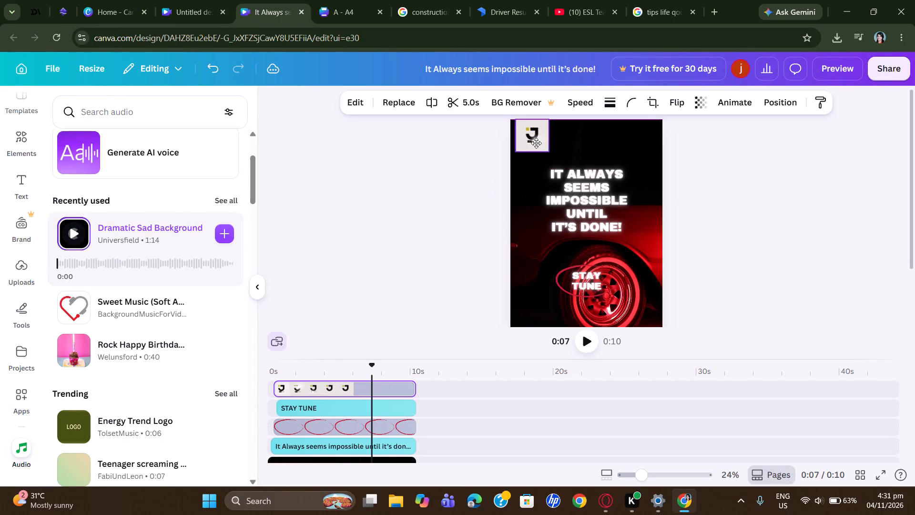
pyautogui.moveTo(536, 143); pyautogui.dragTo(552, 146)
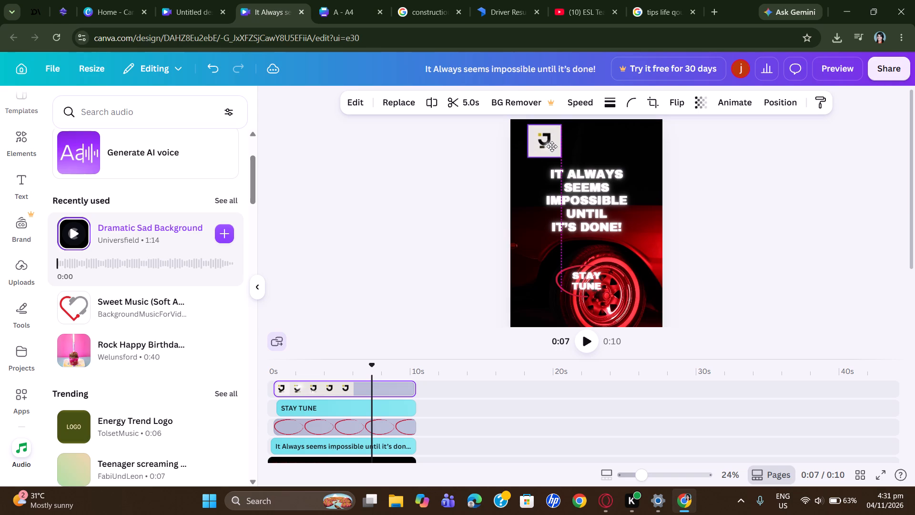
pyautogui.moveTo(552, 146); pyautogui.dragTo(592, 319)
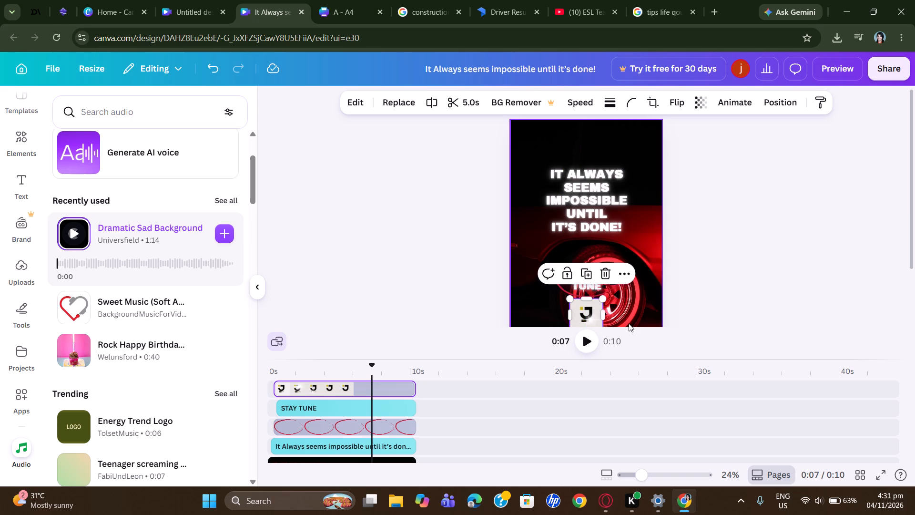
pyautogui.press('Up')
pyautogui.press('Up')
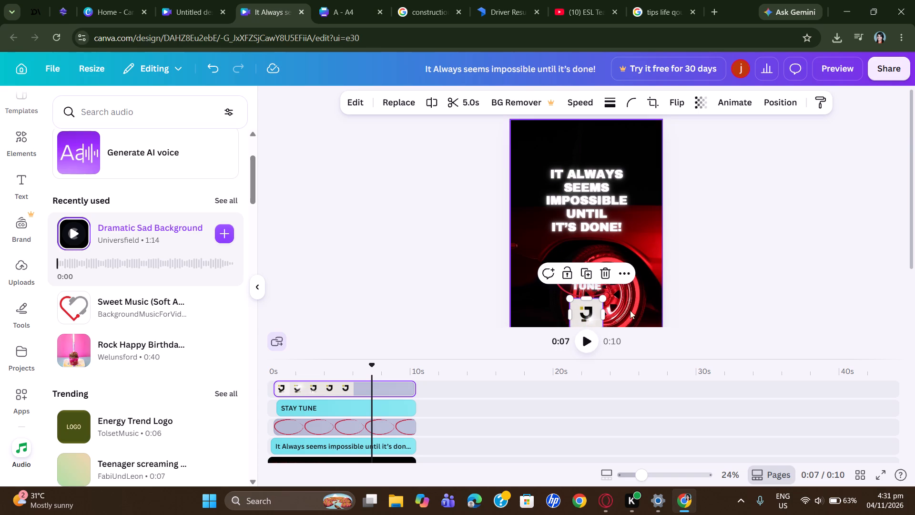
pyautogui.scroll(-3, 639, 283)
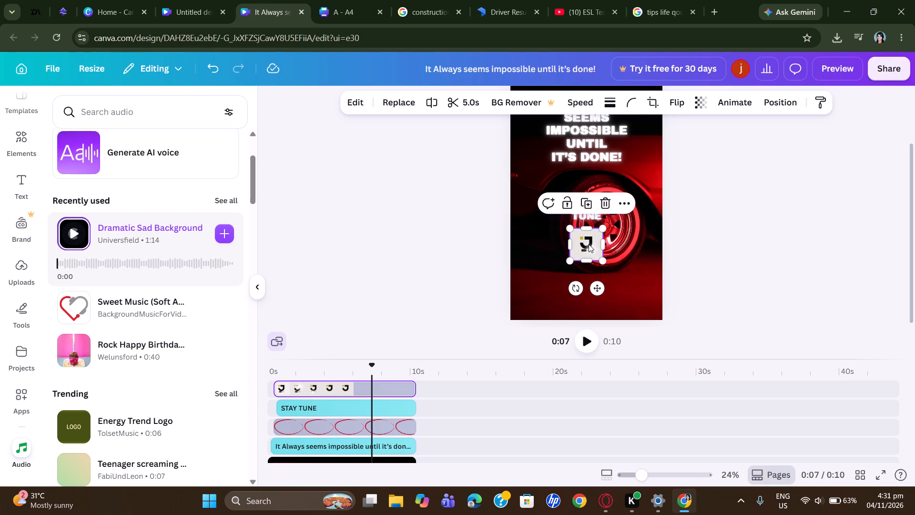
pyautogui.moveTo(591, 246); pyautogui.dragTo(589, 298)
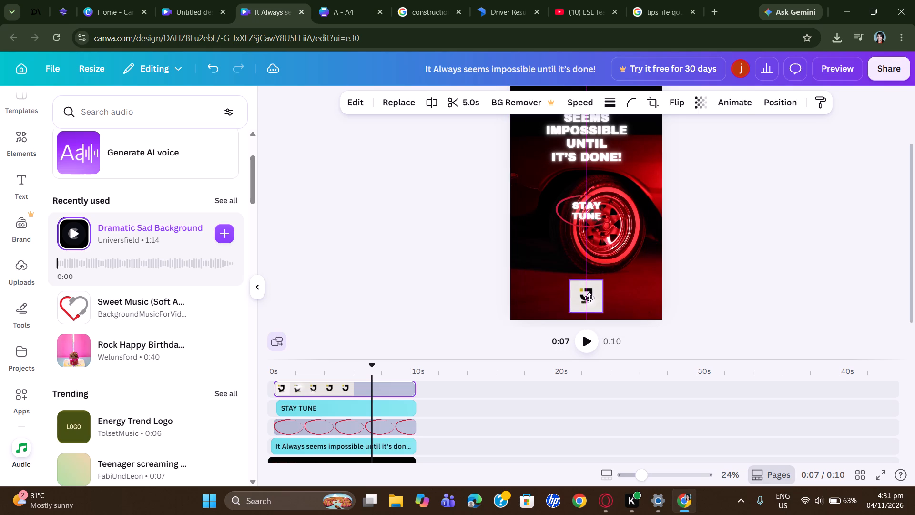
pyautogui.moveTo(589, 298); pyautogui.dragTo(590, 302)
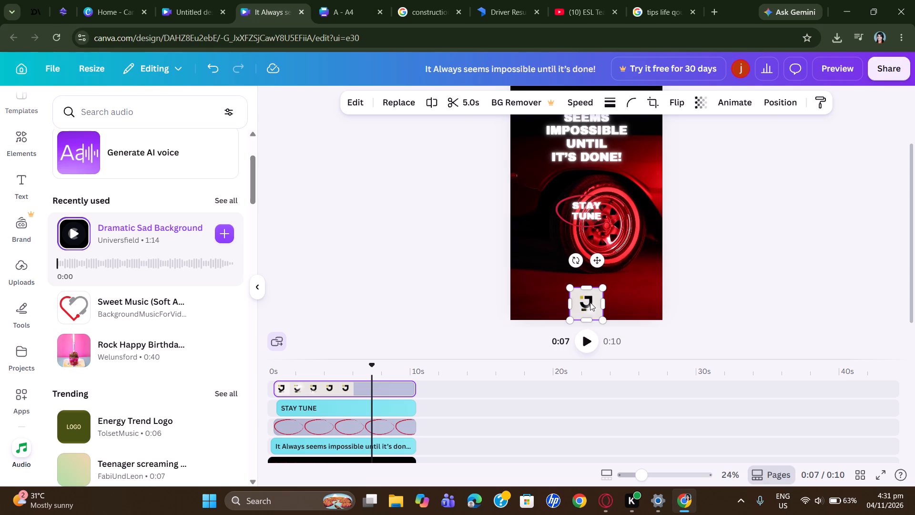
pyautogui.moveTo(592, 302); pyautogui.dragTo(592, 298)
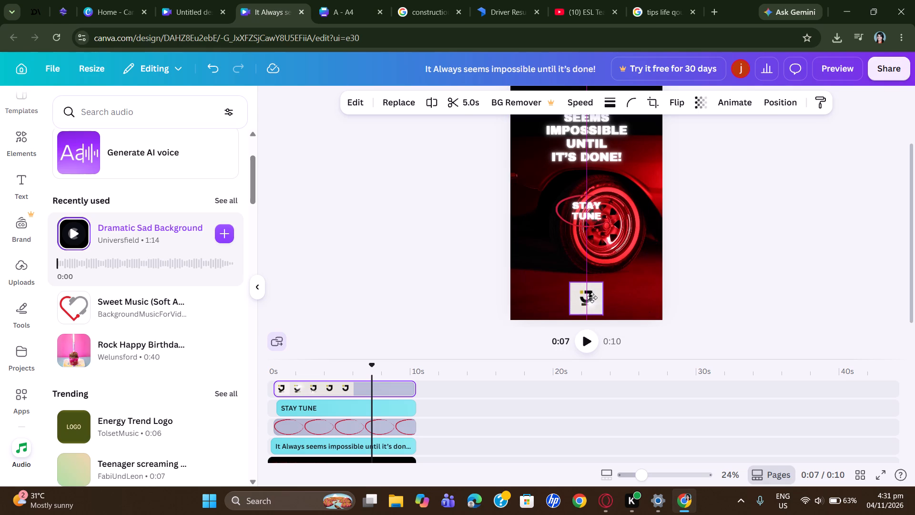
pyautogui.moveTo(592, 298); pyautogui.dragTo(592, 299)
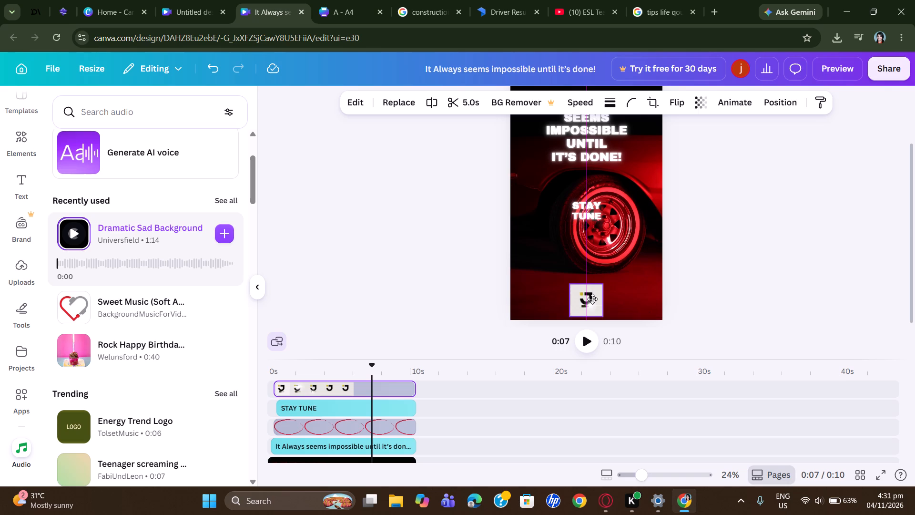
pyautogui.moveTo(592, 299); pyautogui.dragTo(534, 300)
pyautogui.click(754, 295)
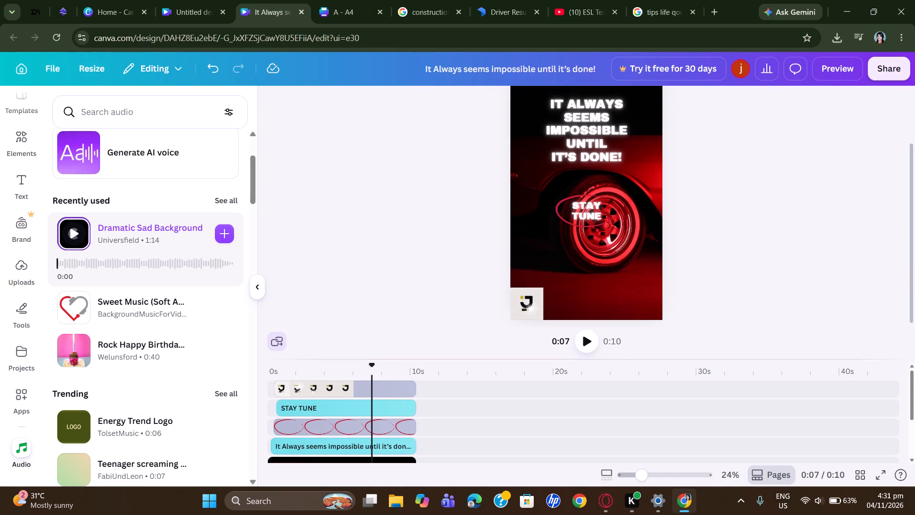
# Play the video to check the animated logo in the lower-left corner together with the text animations.
pyautogui.click(589, 343)
pyautogui.scroll(2, 801, 349)
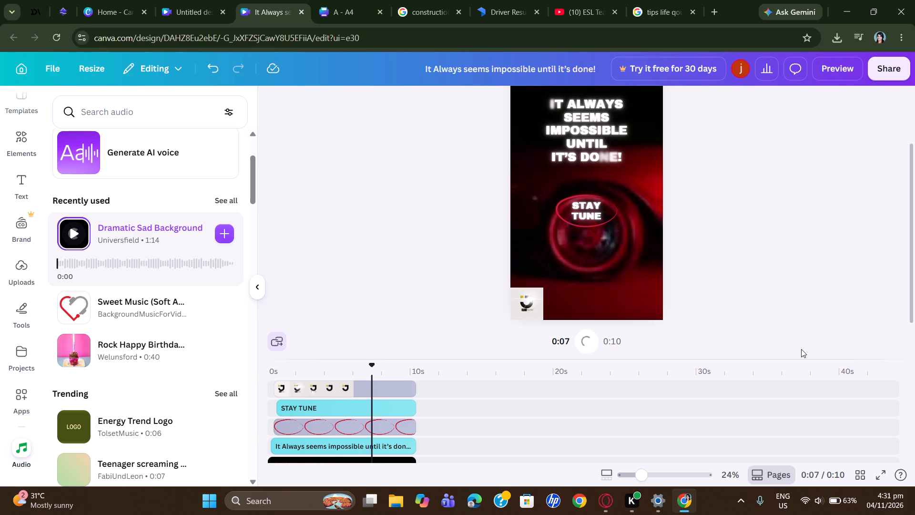
pyautogui.scroll(1, 801, 349)
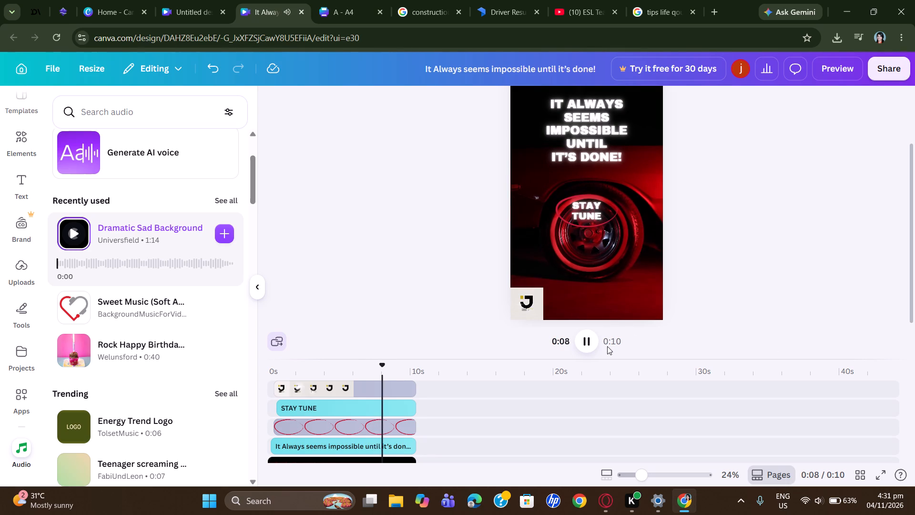
pyautogui.scroll(2, 698, 364)
pyautogui.scroll(2, 778, 352)
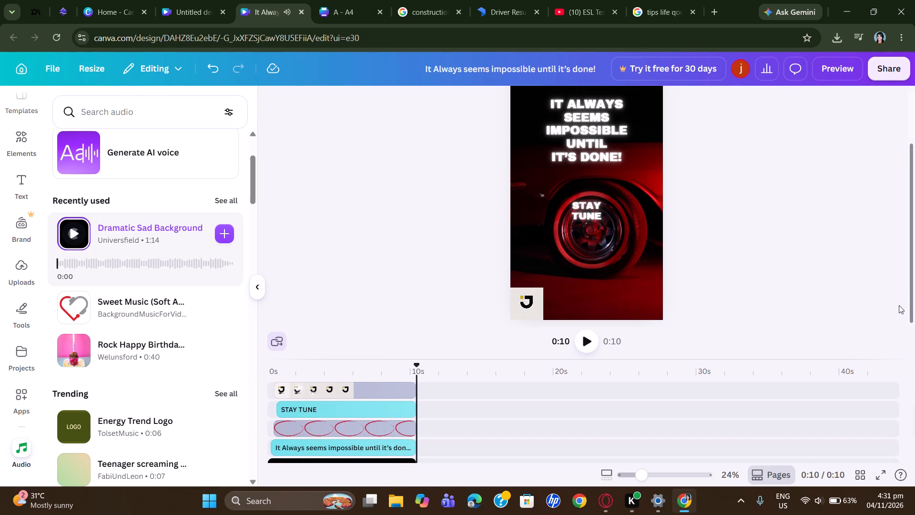
pyautogui.click(588, 336)
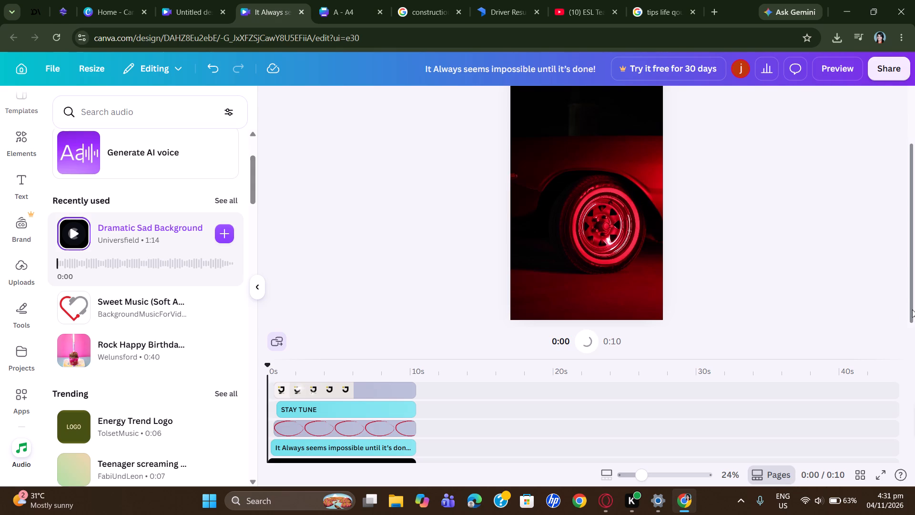
pyautogui.moveTo(912, 310); pyautogui.dragTo(913, 271)
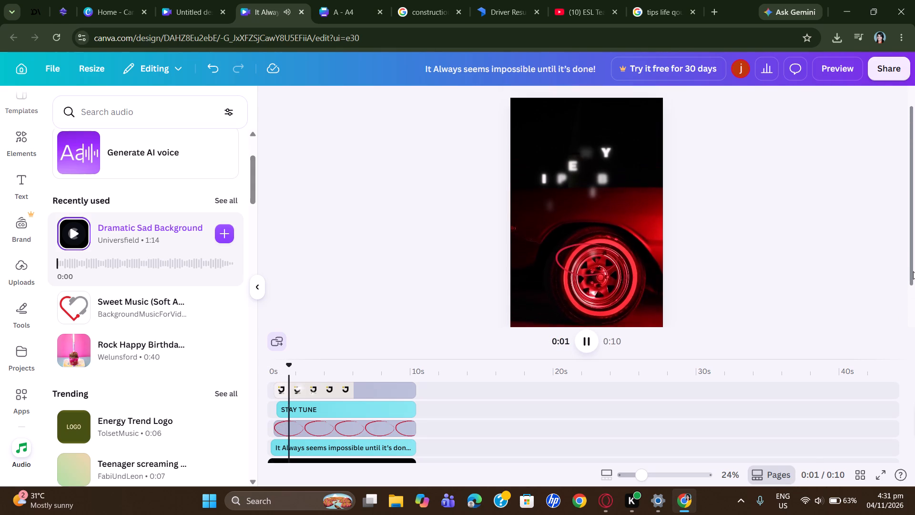
pyautogui.moveTo(913, 271); pyautogui.dragTo(914, 268)
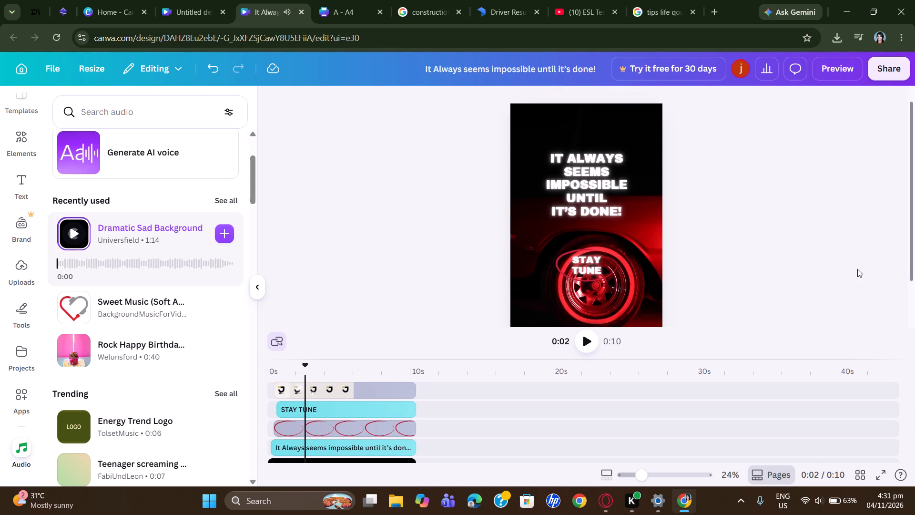
pyautogui.click(587, 345)
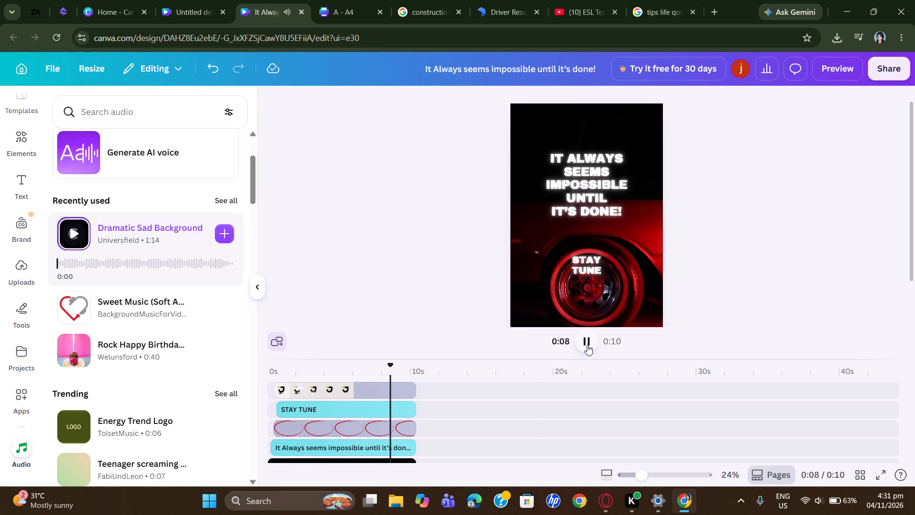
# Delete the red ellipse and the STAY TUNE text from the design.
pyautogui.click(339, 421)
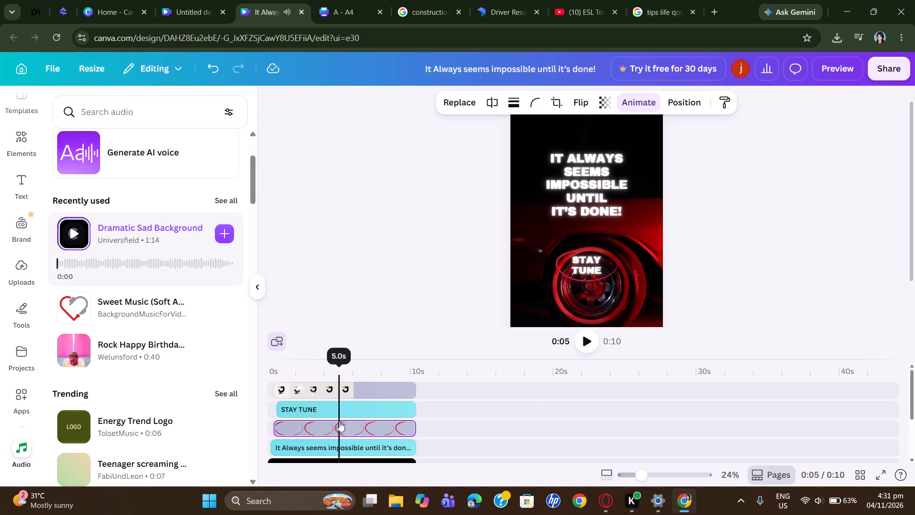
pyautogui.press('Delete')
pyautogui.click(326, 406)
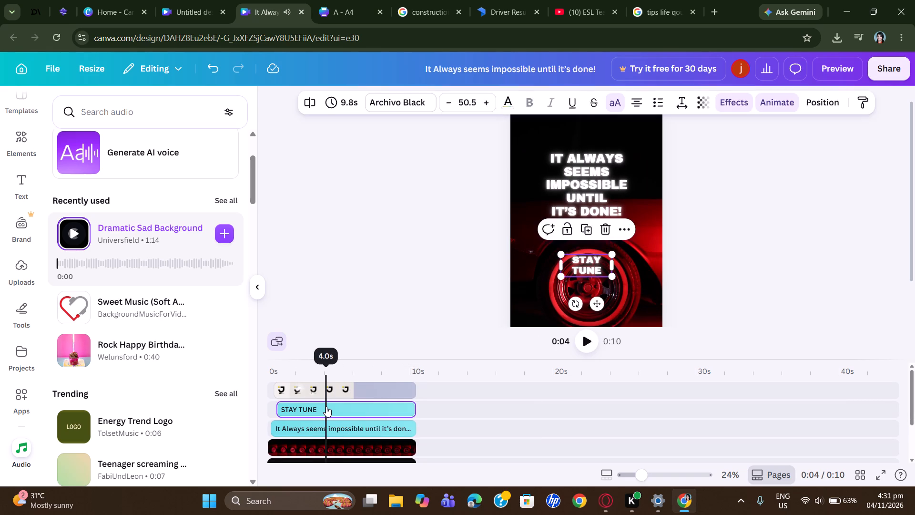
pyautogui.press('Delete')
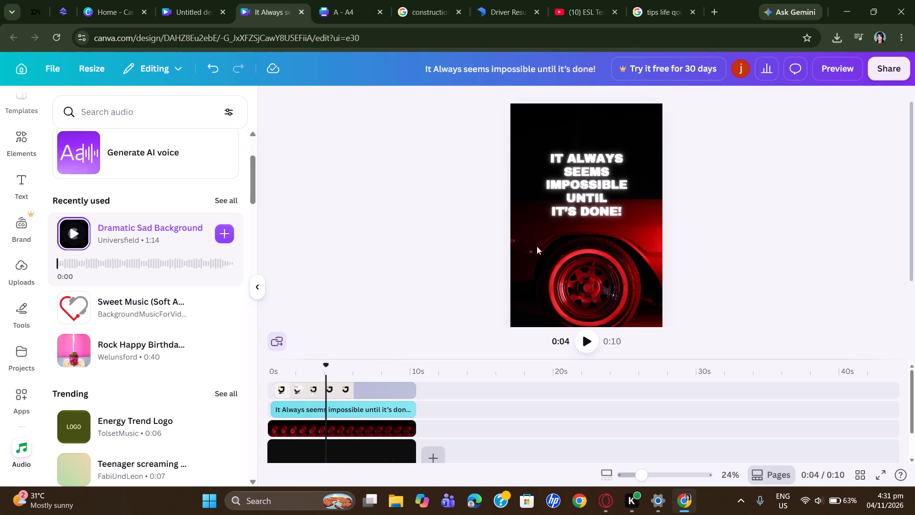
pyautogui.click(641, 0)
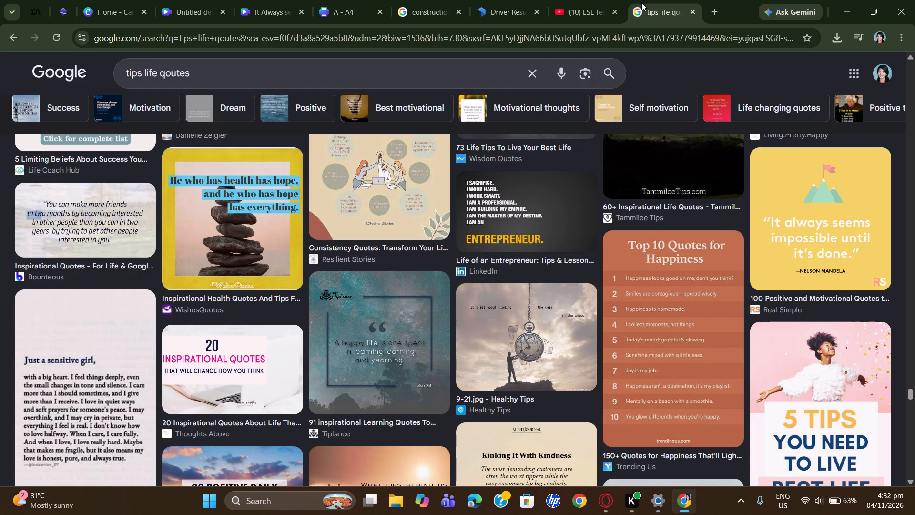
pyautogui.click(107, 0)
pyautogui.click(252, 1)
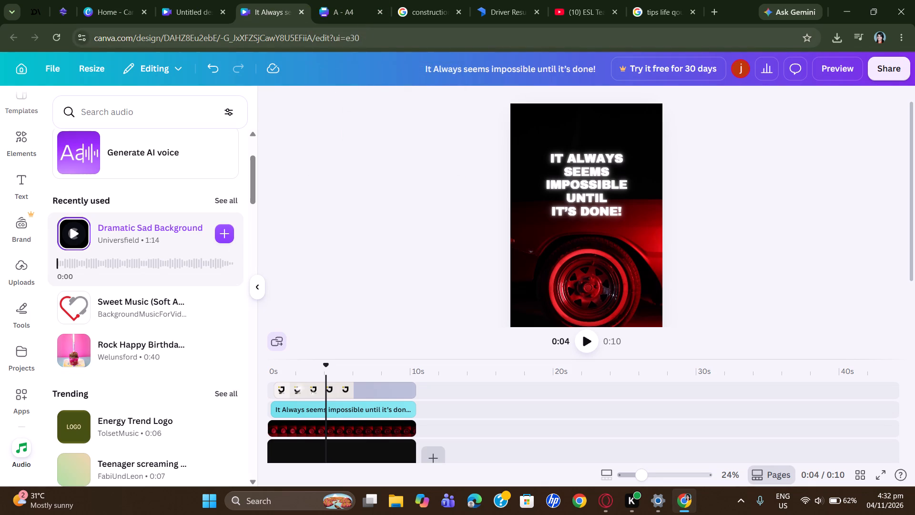
# Play the video to check the design with only the quote and the corner logo.
pyautogui.scroll(-2, 420, 394)
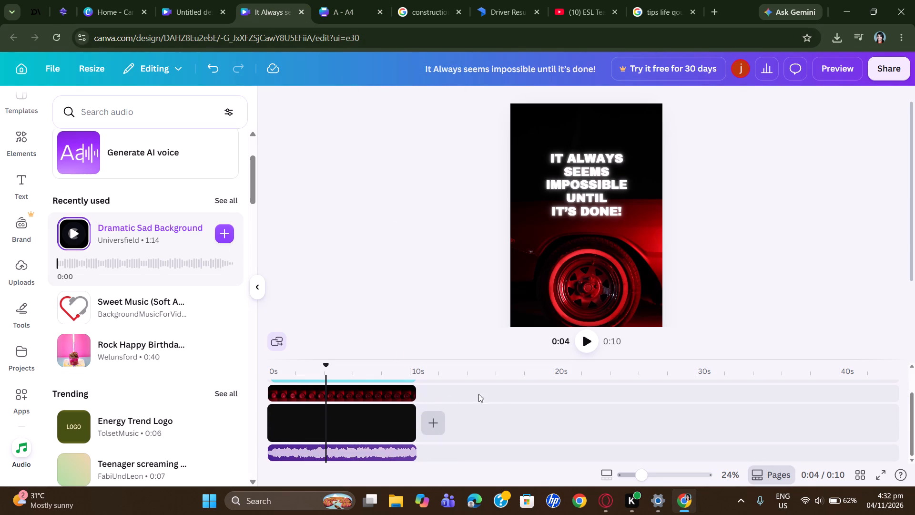
pyautogui.click(579, 339)
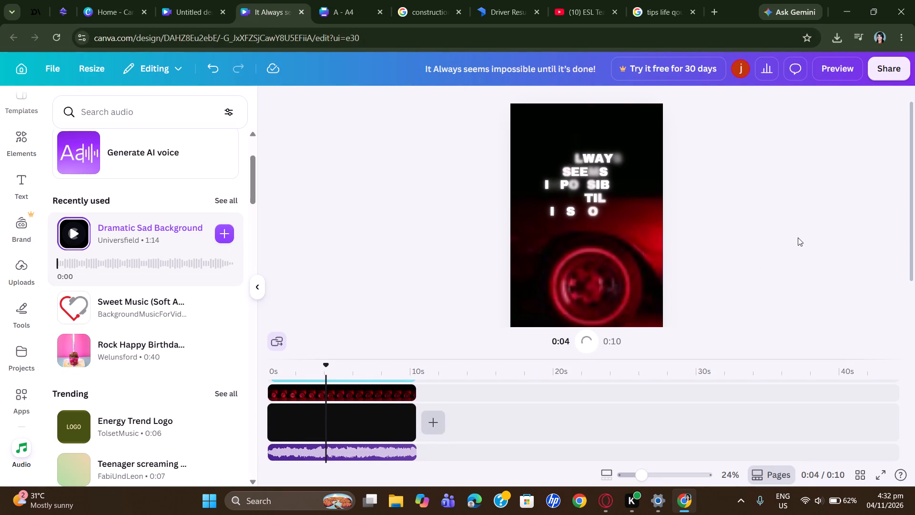
pyautogui.scroll(-2, 795, 244)
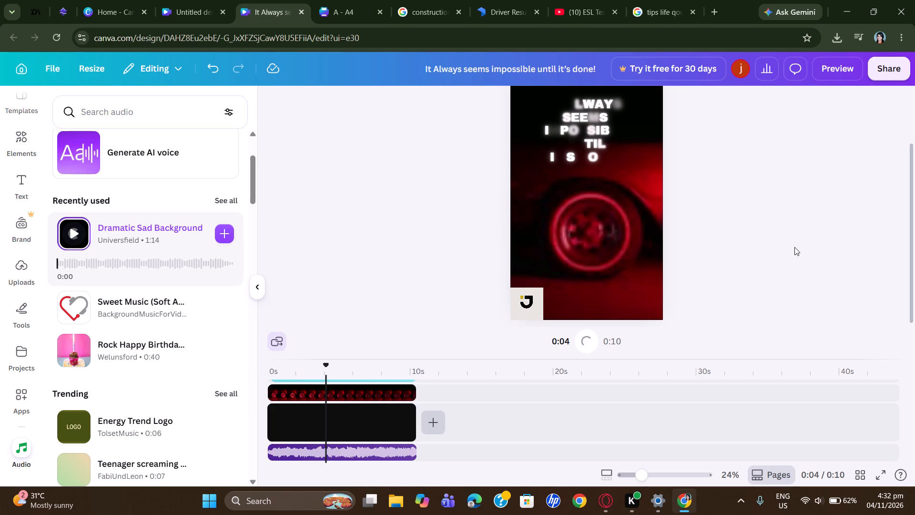
pyautogui.scroll(-5, 794, 247)
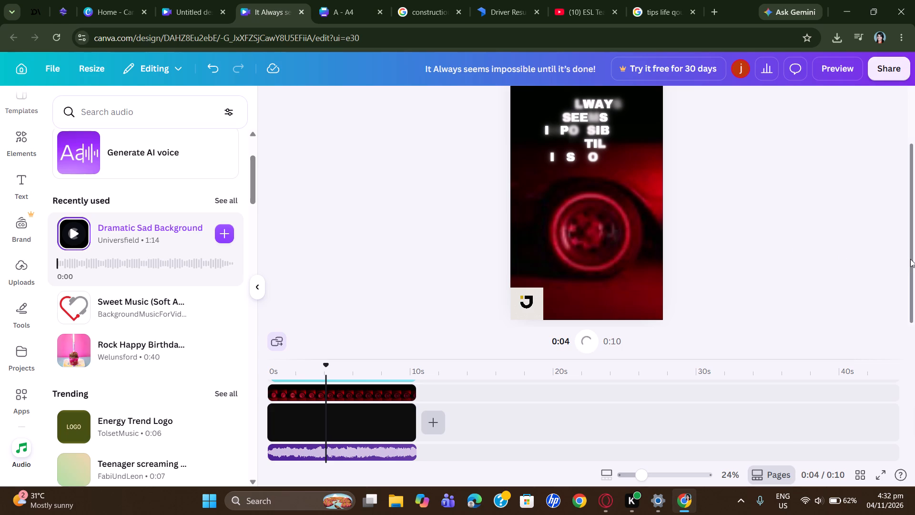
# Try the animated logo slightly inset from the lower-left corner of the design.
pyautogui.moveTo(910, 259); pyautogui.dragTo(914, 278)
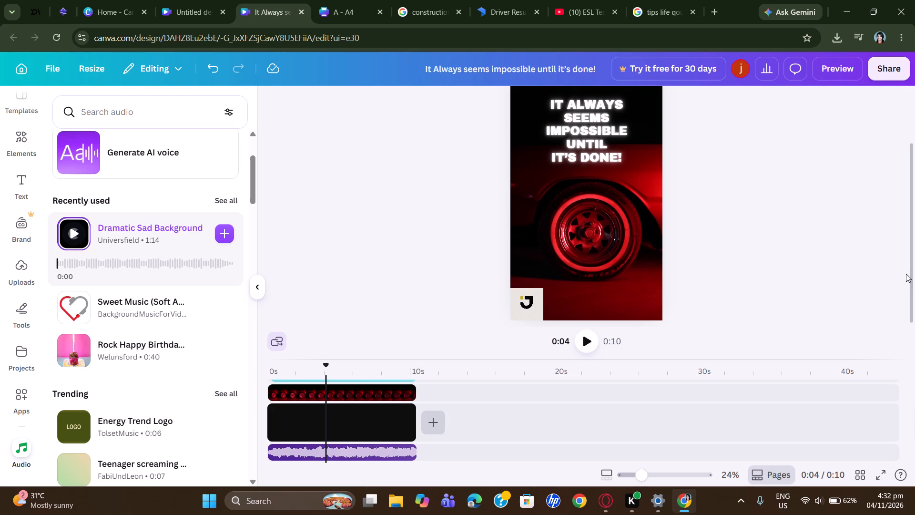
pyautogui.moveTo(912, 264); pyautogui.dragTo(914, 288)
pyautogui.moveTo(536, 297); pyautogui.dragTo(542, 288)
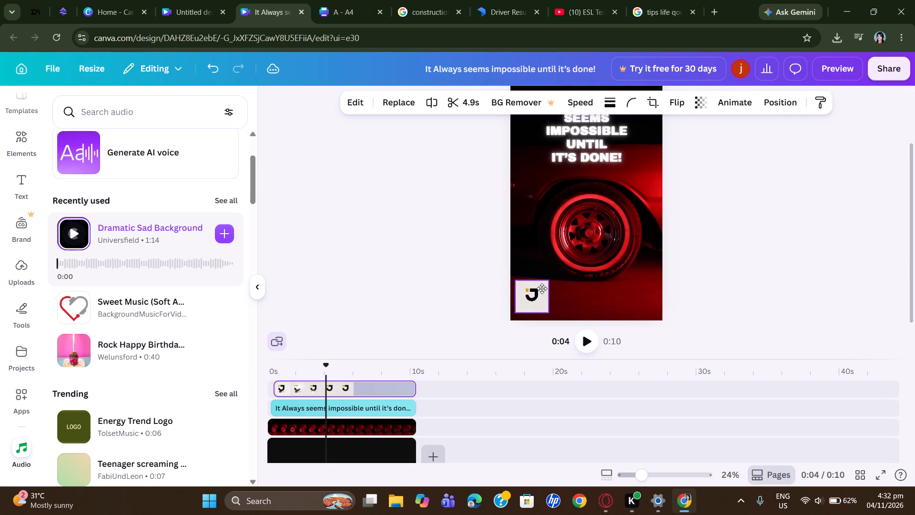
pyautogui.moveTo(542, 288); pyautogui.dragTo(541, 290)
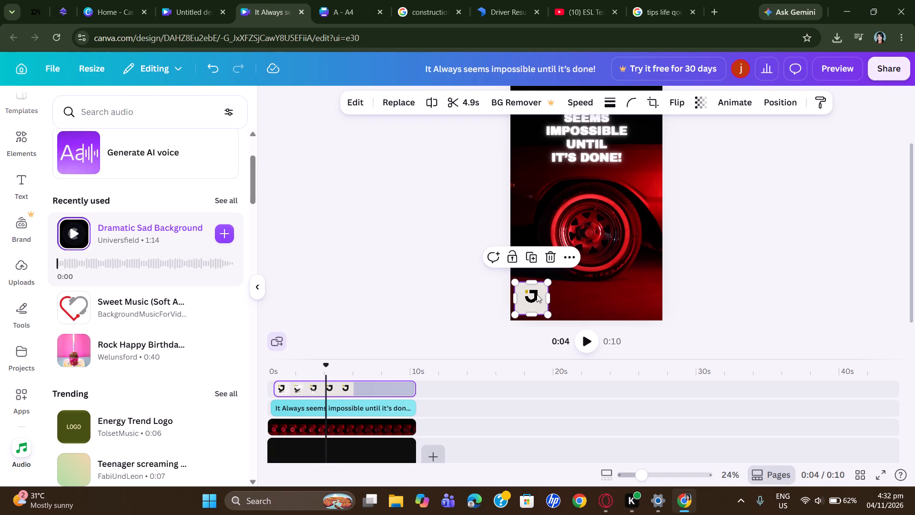
# Undo the logo moves, the ellipse and STAY TUNE deletions and the logo's video conversion, back to the static logo in the upper-left corner.
pyautogui.hotkey('ctrl', 'z')
pyautogui.hotkey('ctrl', 'z')
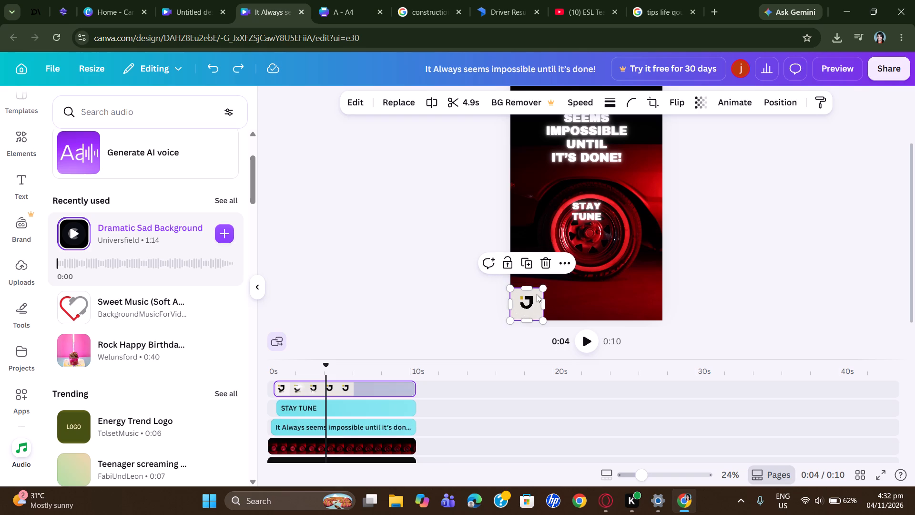
pyautogui.hotkey('ctrl', 'z')
pyautogui.hotkey('ctrl', 'z')
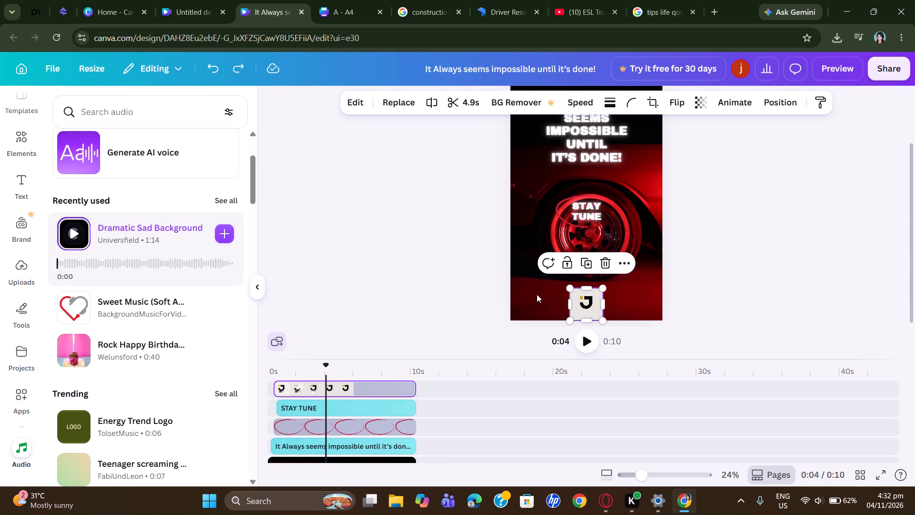
pyautogui.hotkey('ctrl', 'z')
pyautogui.scroll(-1, 847, 325)
pyautogui.scroll(3, 842, 326)
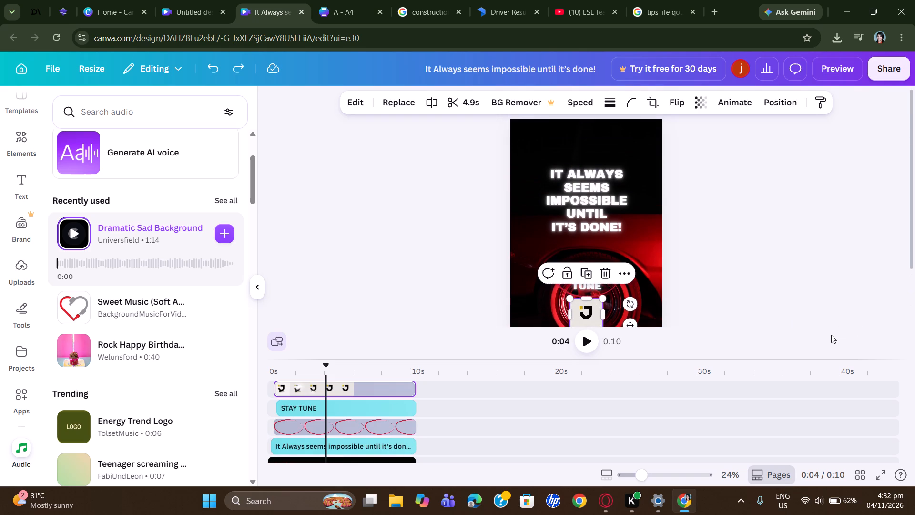
pyautogui.hotkey('ctrl', 'z')
pyautogui.hotkey('ctrl', 'z')
pyautogui.hotkey('ctrl', 'z')
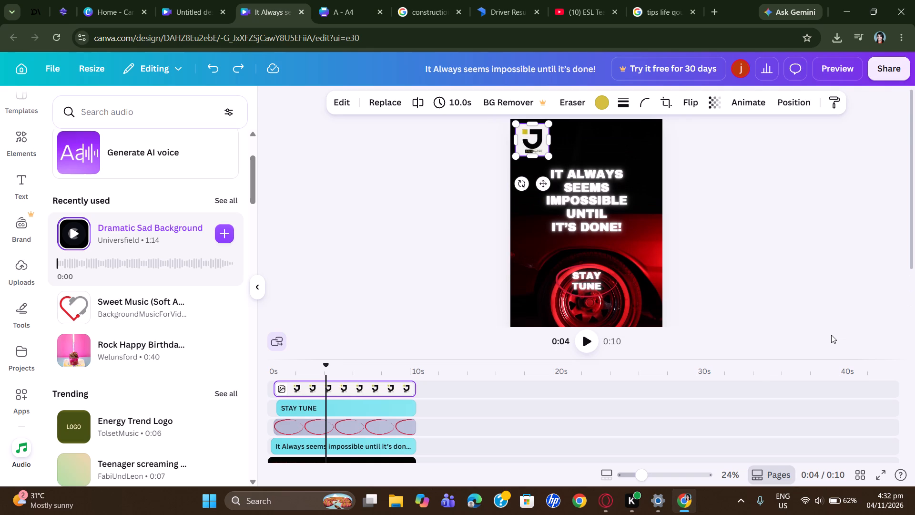
# Move the static logo from the upper-left corner to the lower-left corner of the design, flush with its edges.
pyautogui.click(804, 230)
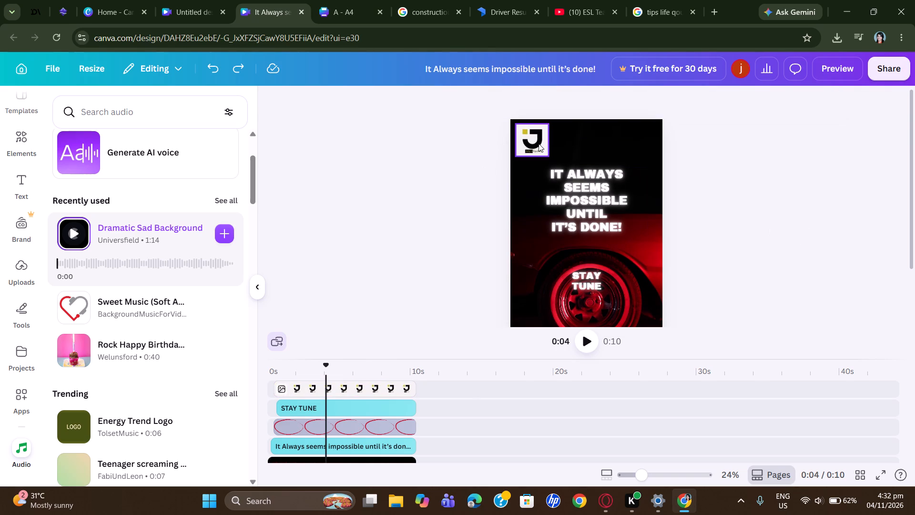
pyautogui.scroll(-2, 623, 184)
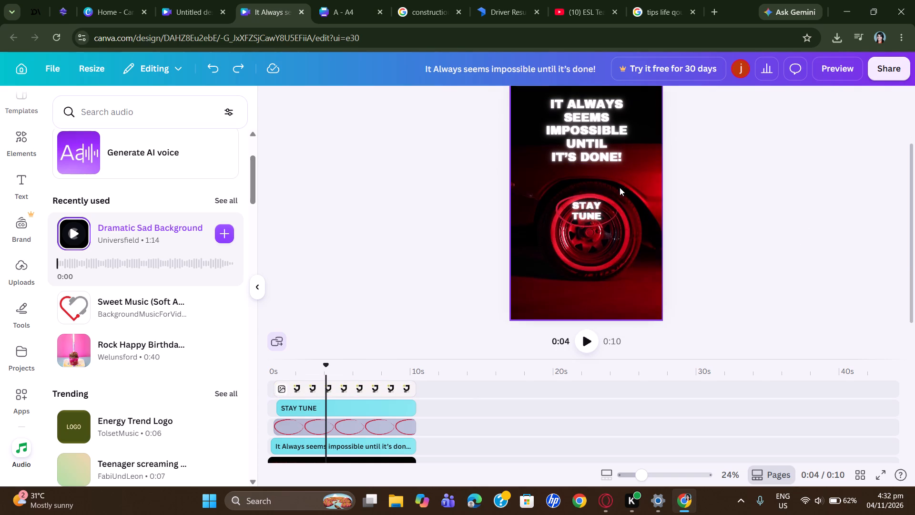
pyautogui.scroll(1, 620, 187)
pyautogui.moveTo(525, 139); pyautogui.dragTo(573, 338)
pyautogui.scroll(-5, 751, 291)
pyautogui.scroll(-3, 641, 293)
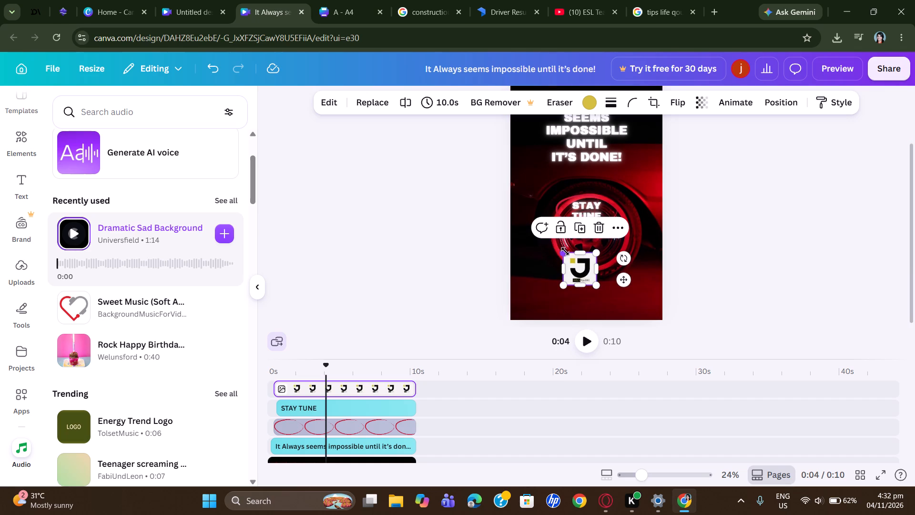
pyautogui.moveTo(588, 262); pyautogui.dragTo(538, 296)
pyautogui.click(717, 277)
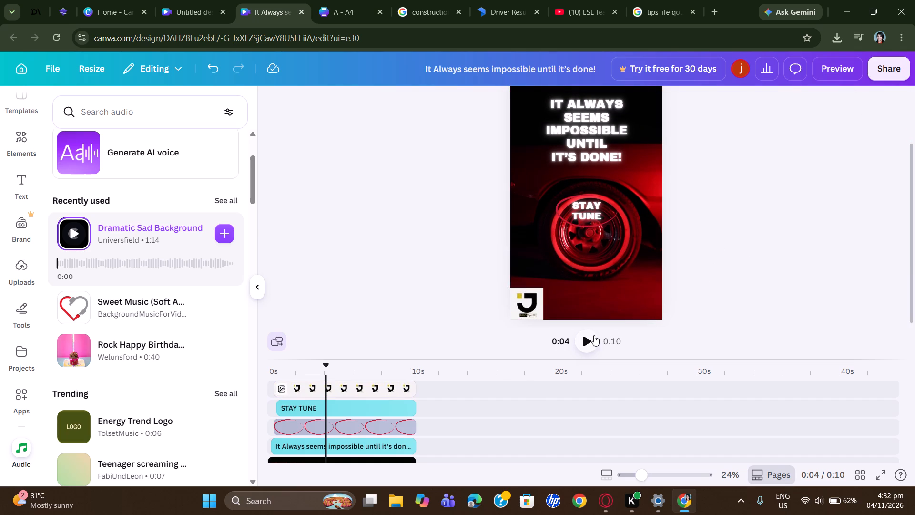
# Delete the red ellipse and the STAY TUNE text from the video design.
pyautogui.click(592, 339)
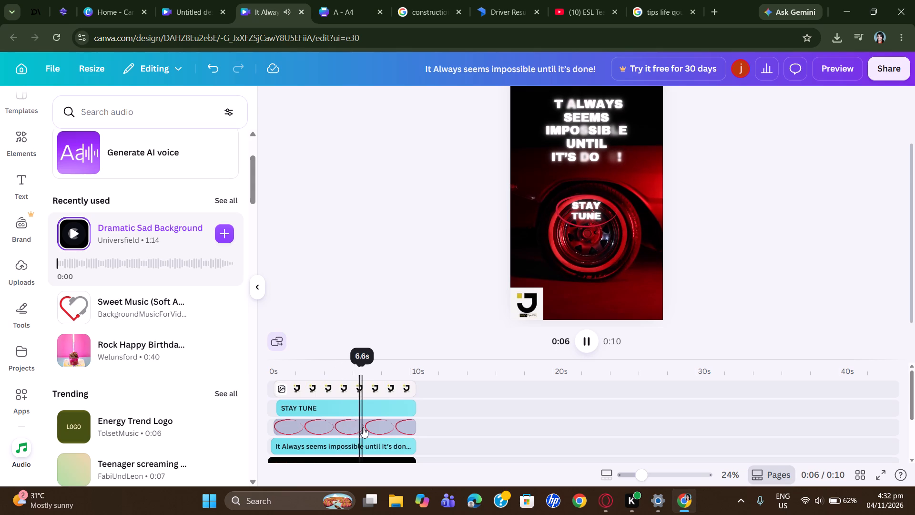
pyautogui.click(346, 436)
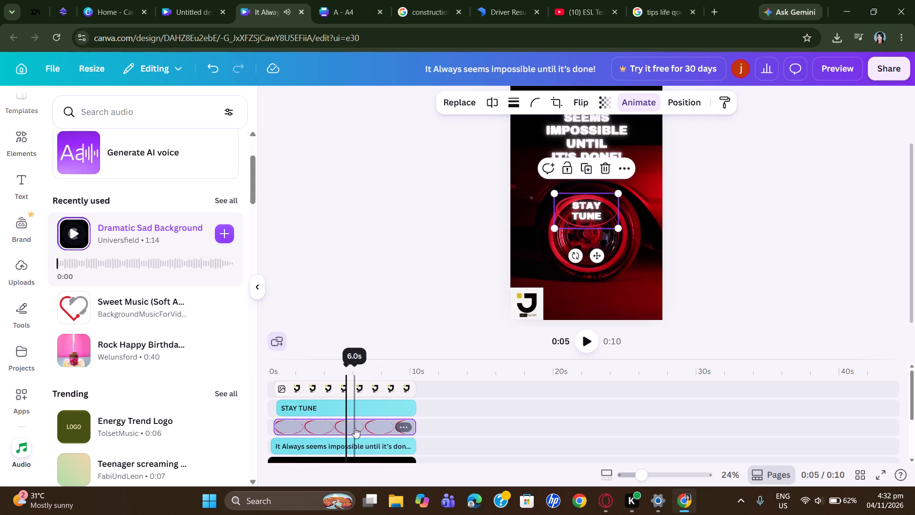
pyautogui.press('Delete')
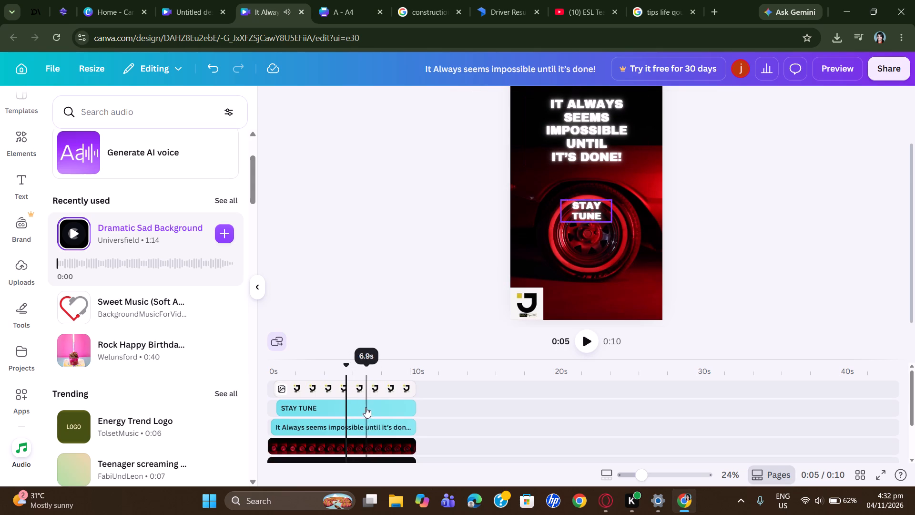
pyautogui.click(366, 404)
pyautogui.press('Delete')
# Play the video through to check the quote animation with the logo in the lower-left corner.
pyautogui.scroll(2, 518, 408)
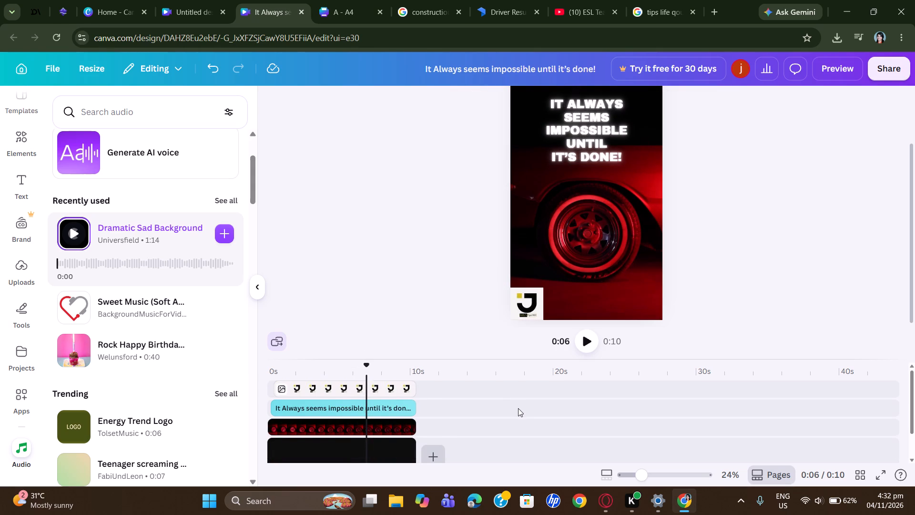
pyautogui.scroll(1, 518, 408)
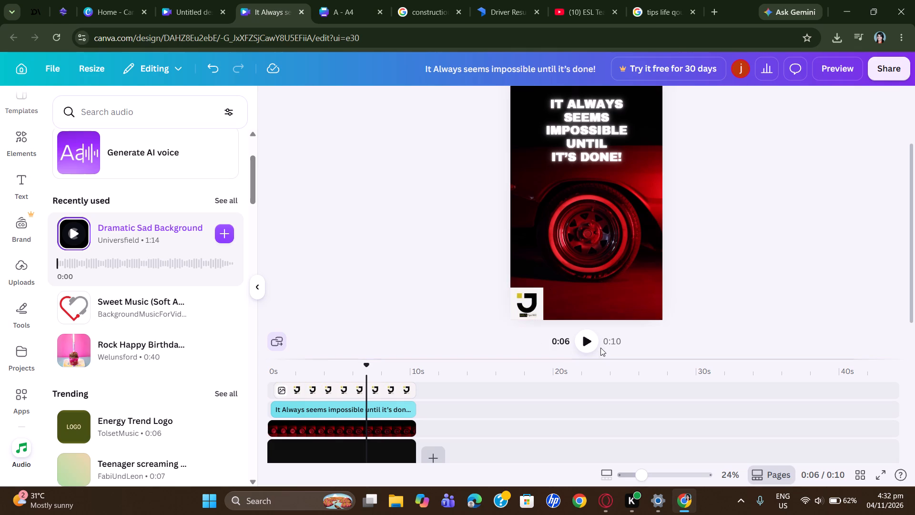
pyautogui.click(597, 344)
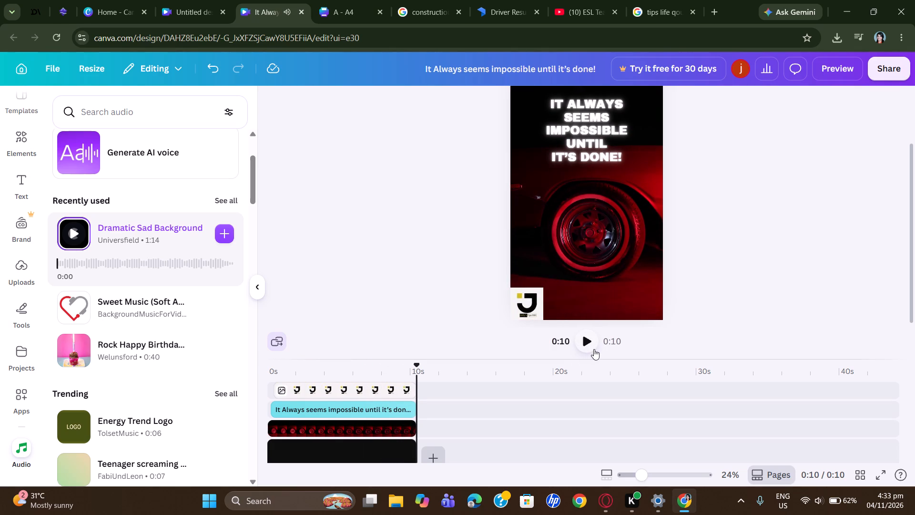
pyautogui.click(592, 340)
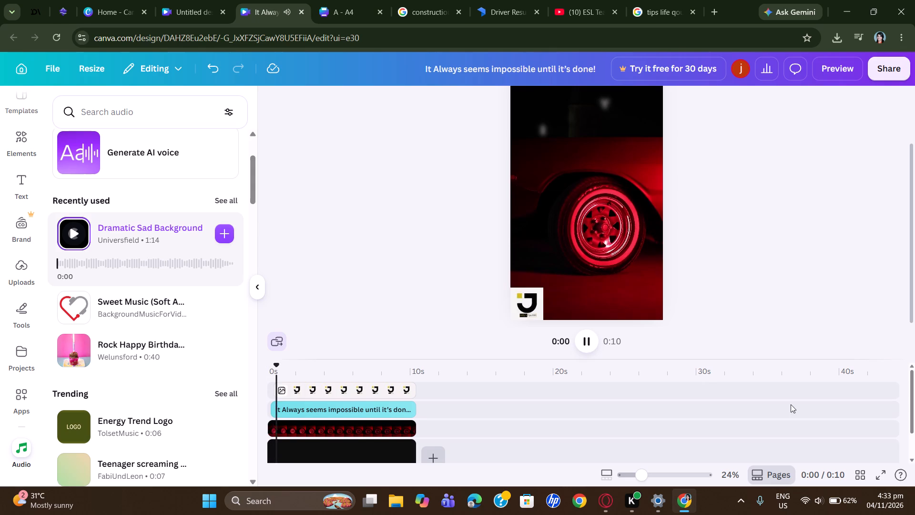
pyautogui.scroll(1, 756, 393)
pyautogui.scroll(5, 833, 416)
pyautogui.scroll(3, 804, 306)
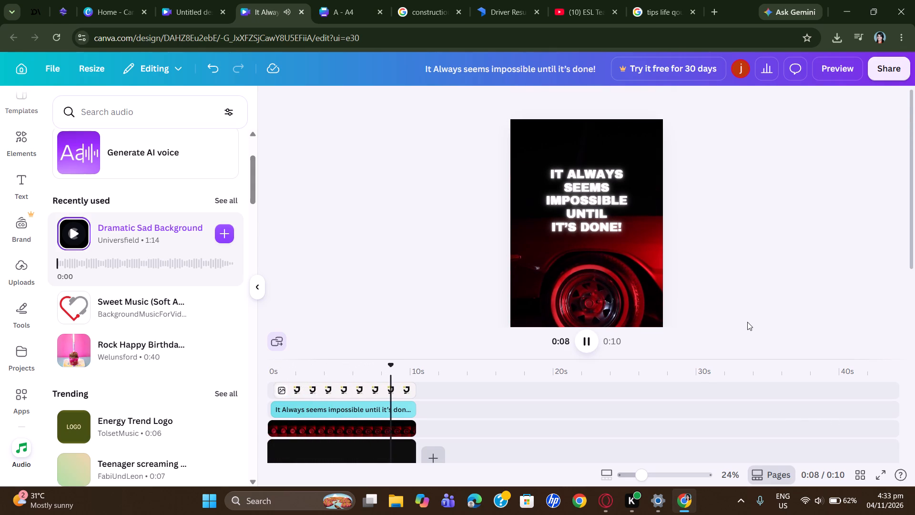
# Download the design as an MP4 video at 1080p quality.
pyautogui.click(900, 61)
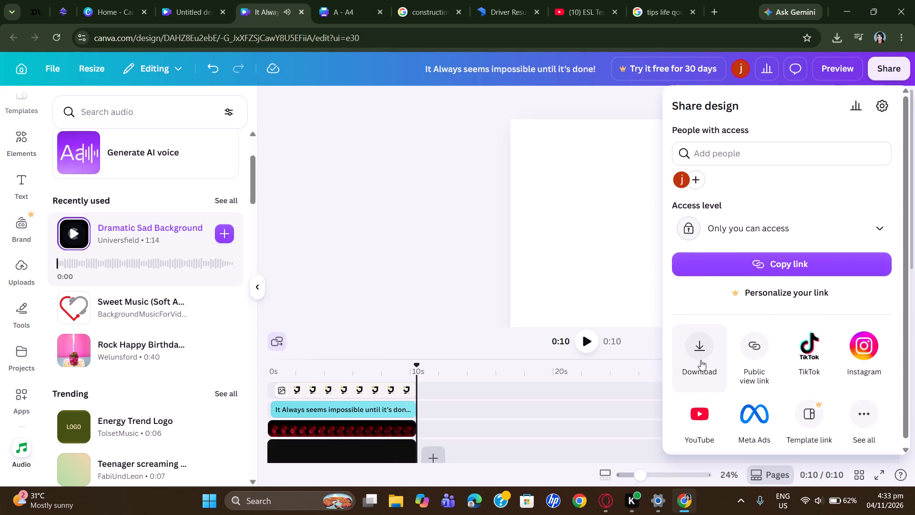
pyautogui.click(700, 360)
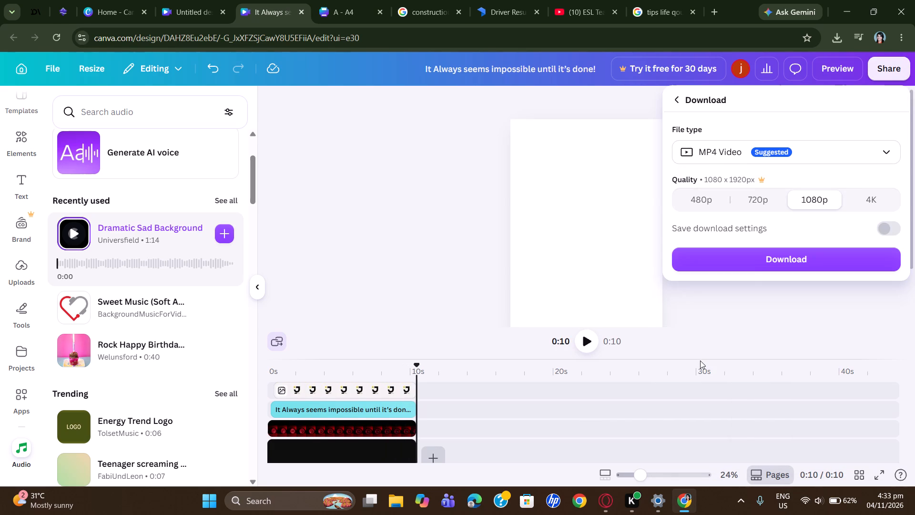
pyautogui.click(767, 256)
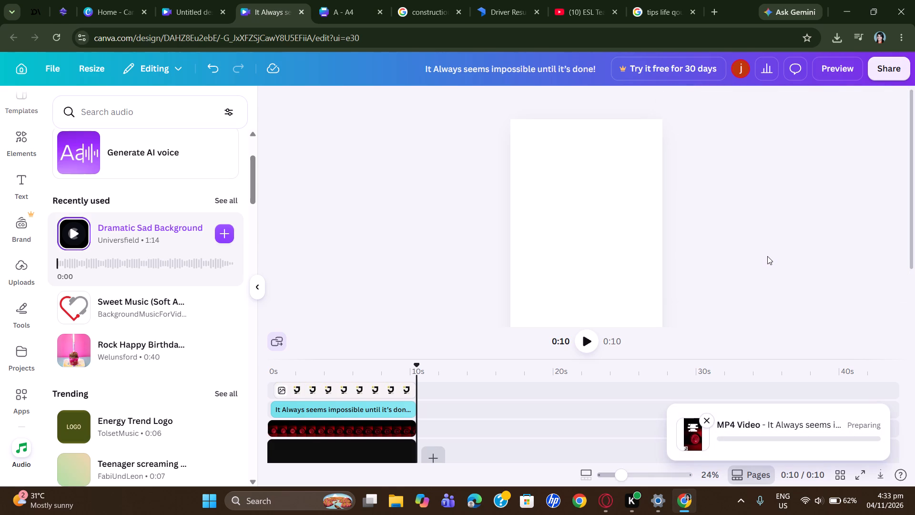
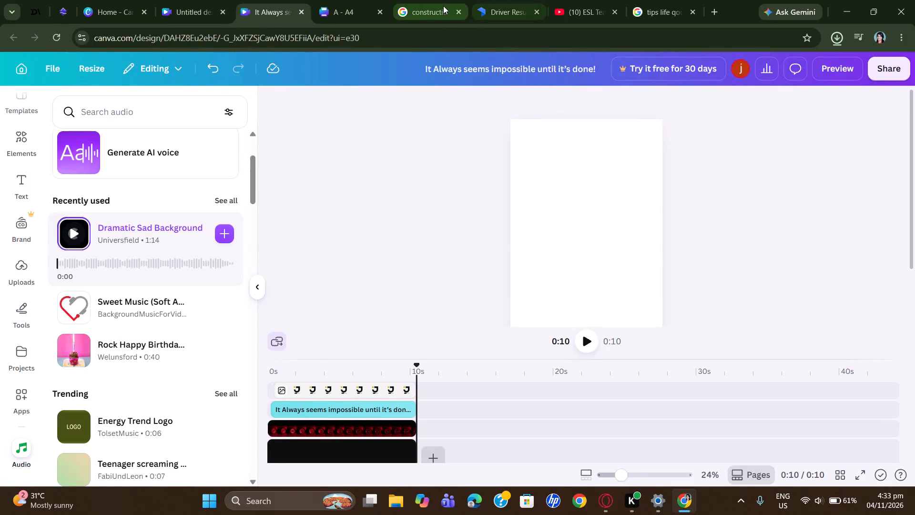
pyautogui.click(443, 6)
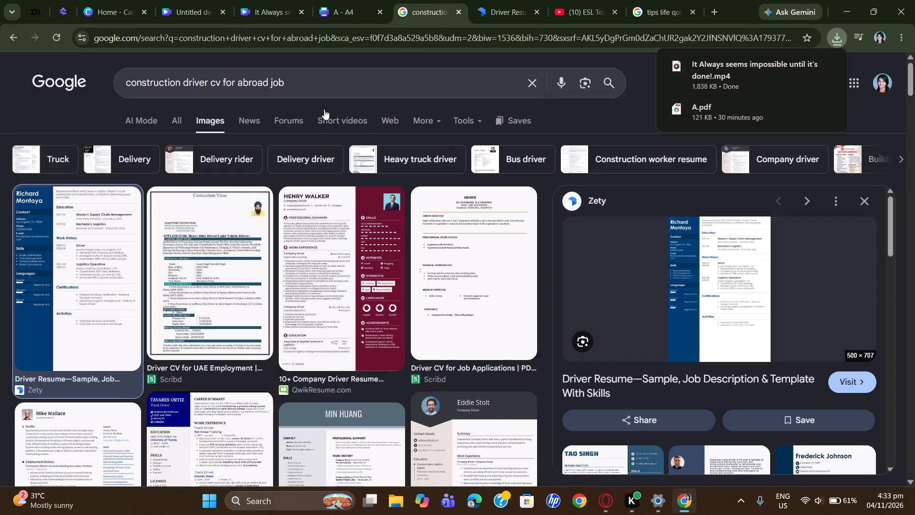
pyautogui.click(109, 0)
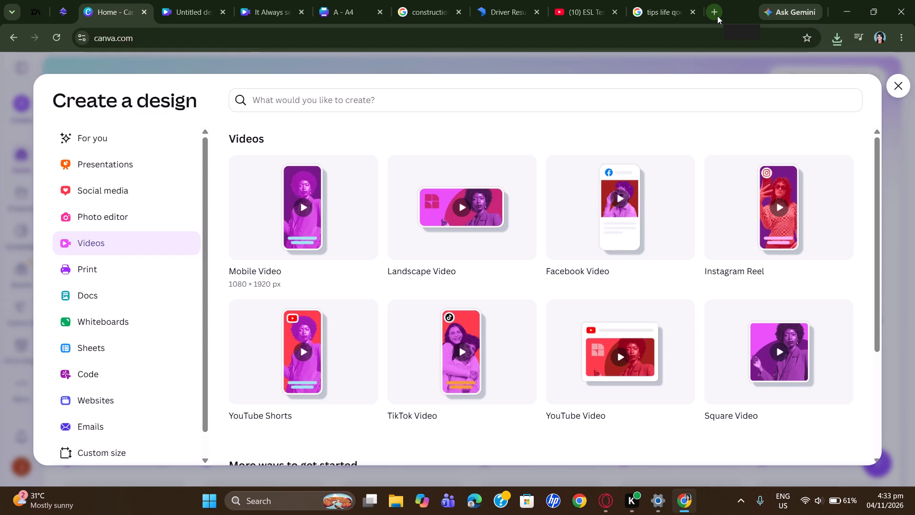
# Replace the query in the life-quotes image search tab with "does kurov record".
pyautogui.click(676, 5)
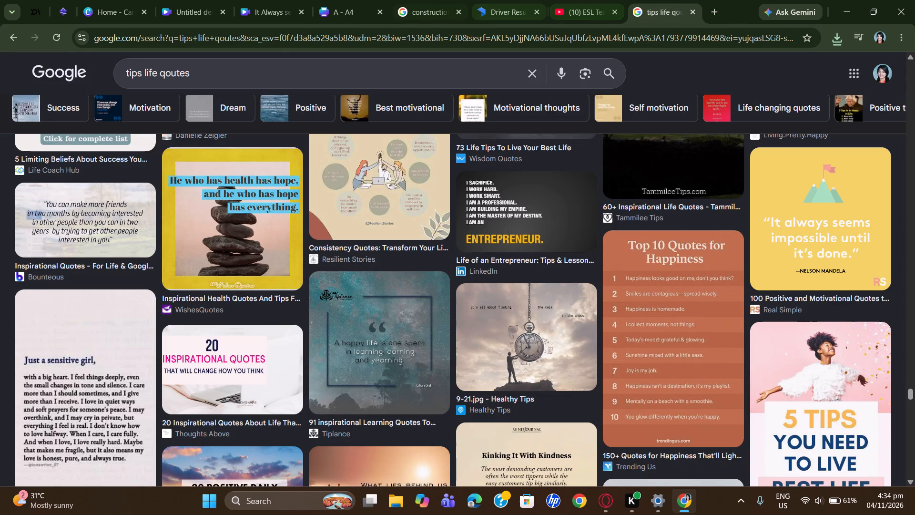
pyautogui.click(243, 70)
pyautogui.click(278, 47)
pyautogui.click(10, 37)
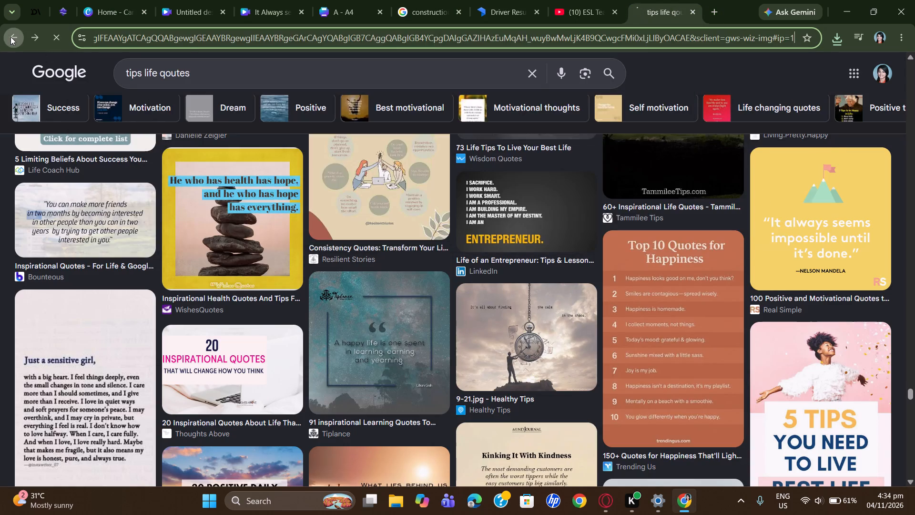
pyautogui.moveTo(187, 80); pyautogui.dragTo(0, 84)
pyautogui.moveTo(911, 217); pyautogui.dragTo(893, 68)
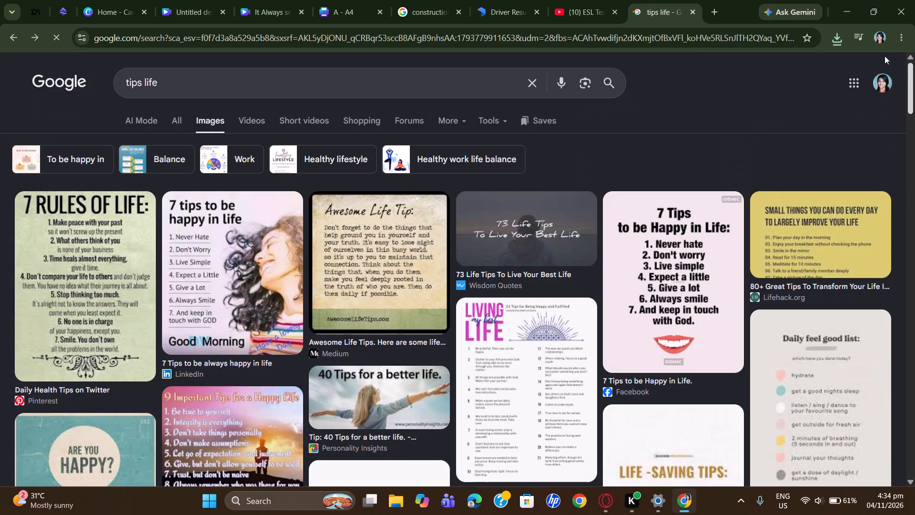
pyautogui.moveTo(196, 80); pyautogui.dragTo(96, 85)
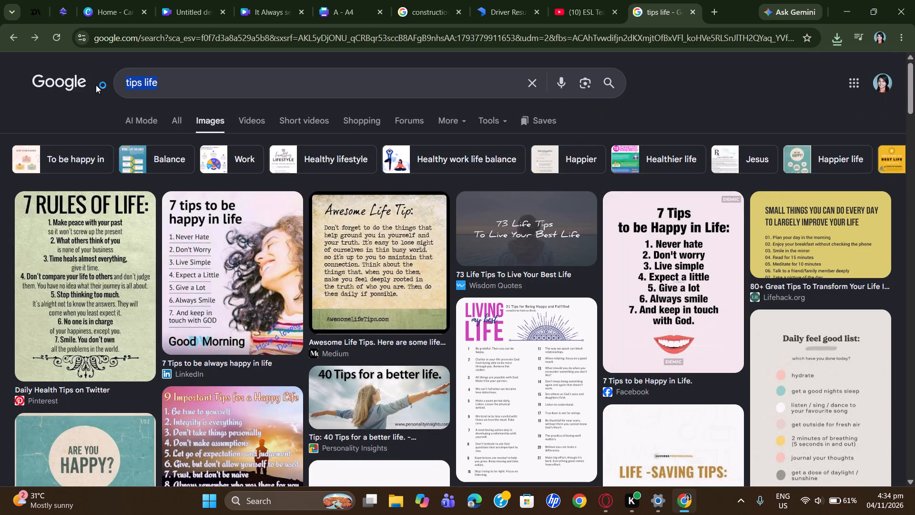
pyautogui.write('does')
pyautogui.press('space')
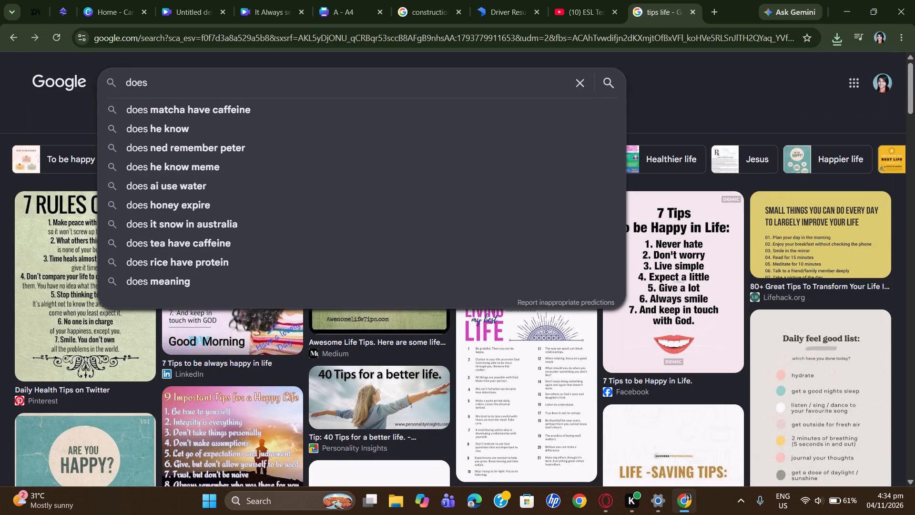
pyautogui.write('kuro')
pyautogui.press('space')
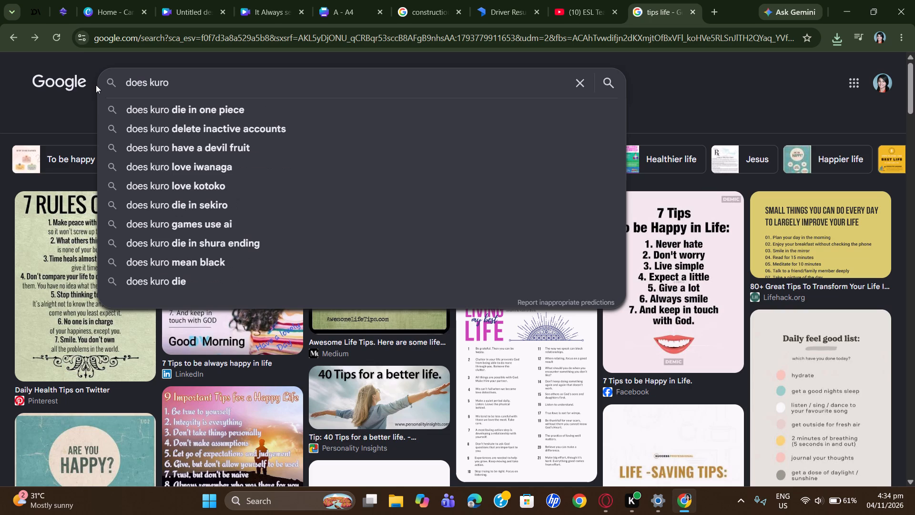
pyautogui.press('BackSpace')
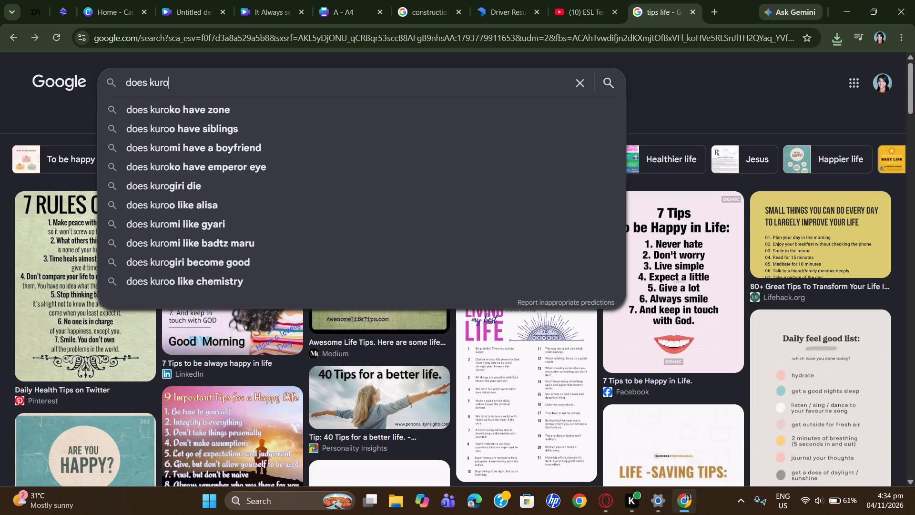
pyautogui.write('vrecord')
pyautogui.press('space')
pyautogui.press('BackSpace')
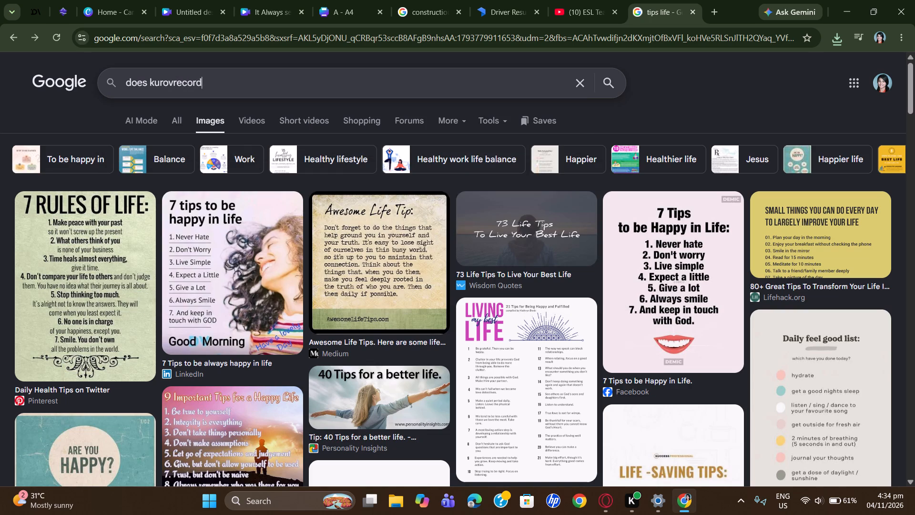
pyautogui.press('BackSpace')
pyautogui.press('BackSpace')
pyautogui.press('BackSpace')
pyautogui.press('BackSpace')
pyautogui.press('BackSpace')
pyautogui.press('BackSpace')
pyautogui.press('space')
pyautogui.write('record')
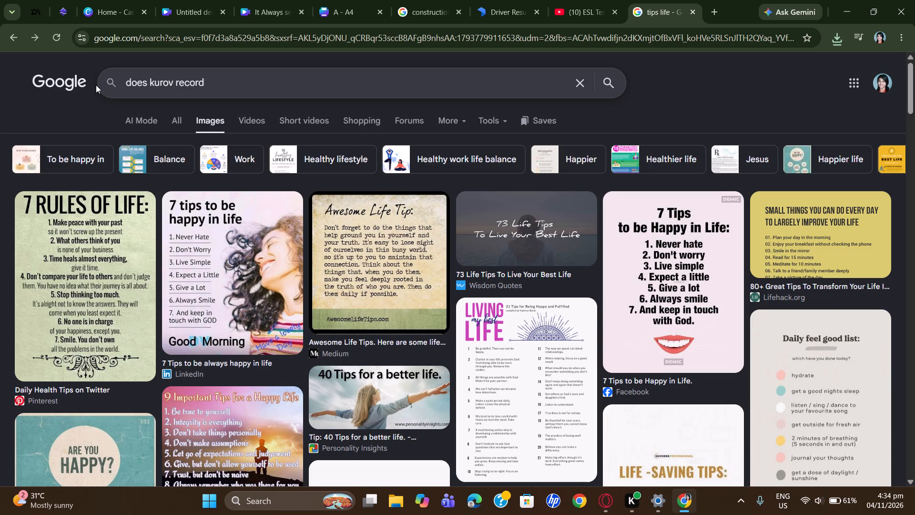
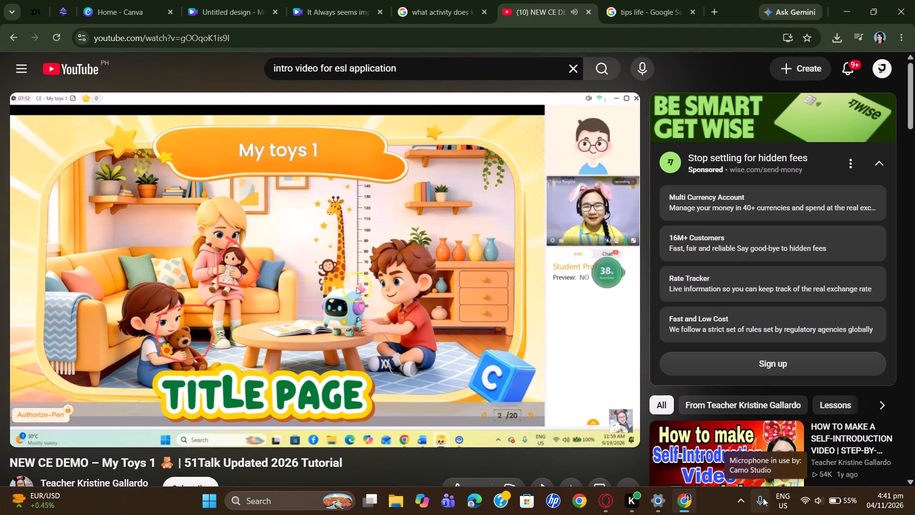
# Leave the YouTube video and return through the quote video design to the untitled Canva design.
pyautogui.click(343, 0)
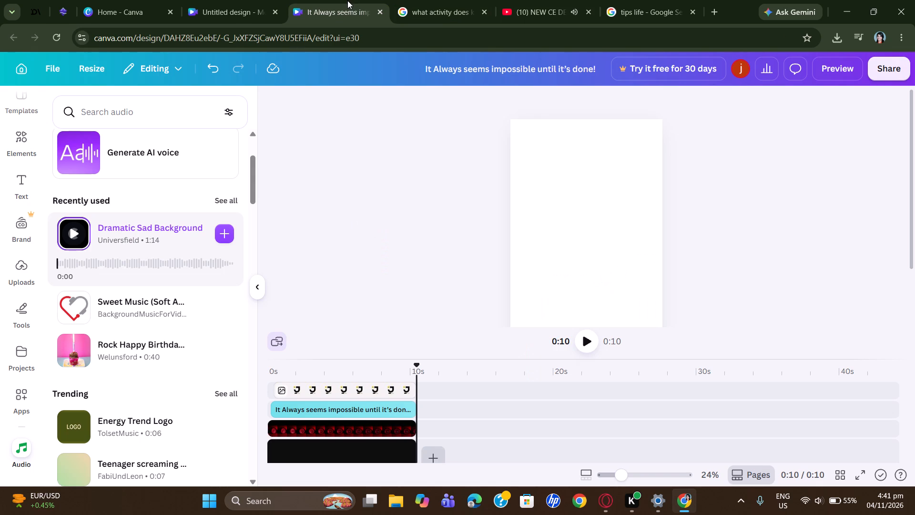
pyautogui.click(263, 0)
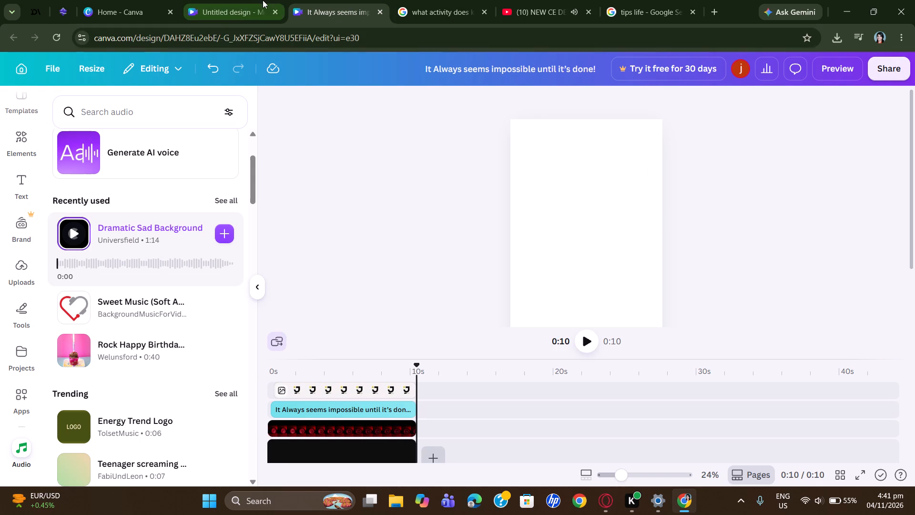